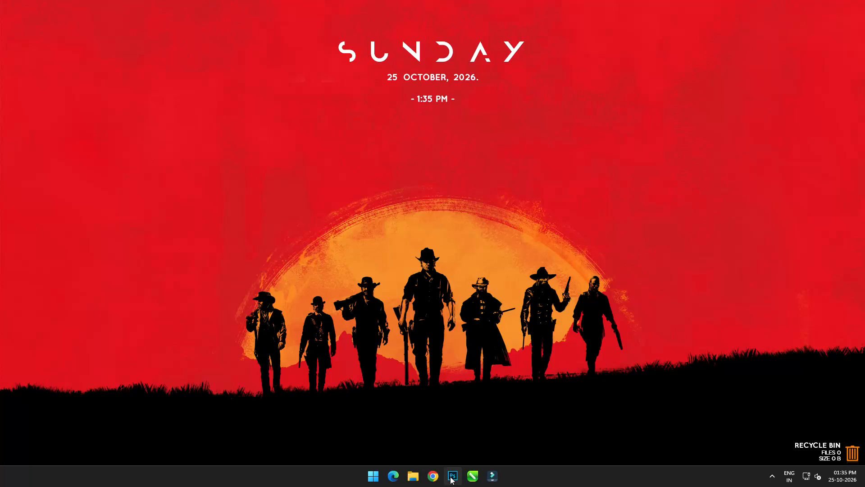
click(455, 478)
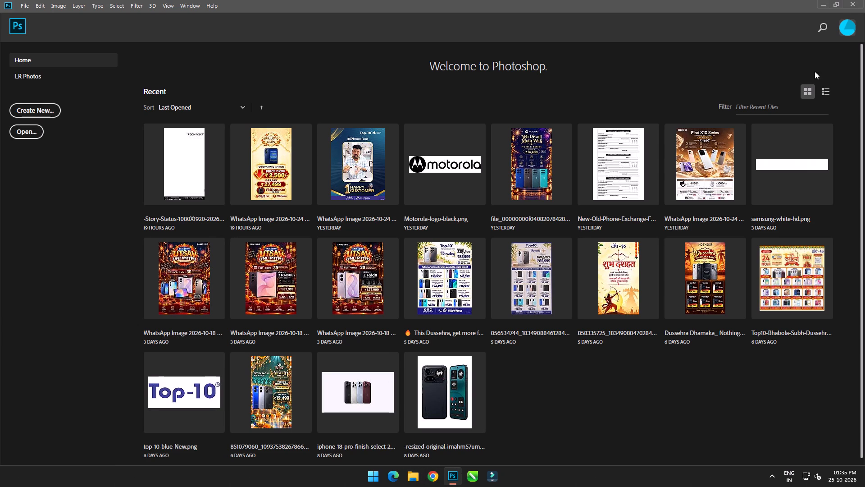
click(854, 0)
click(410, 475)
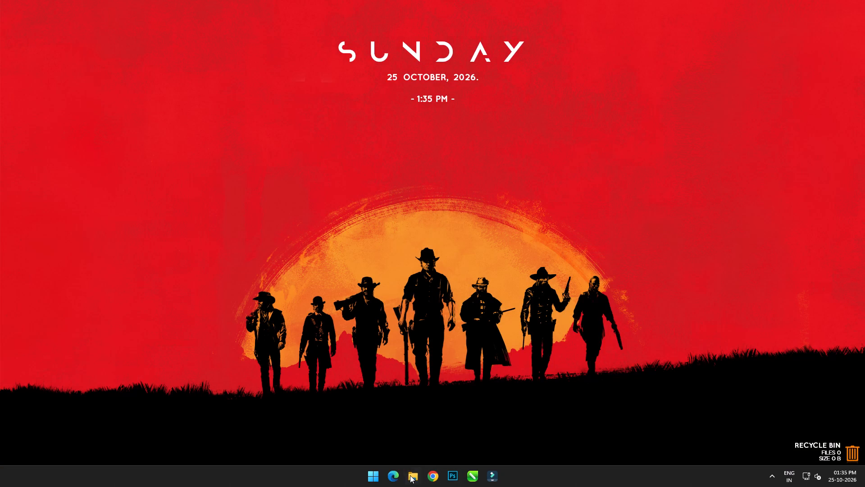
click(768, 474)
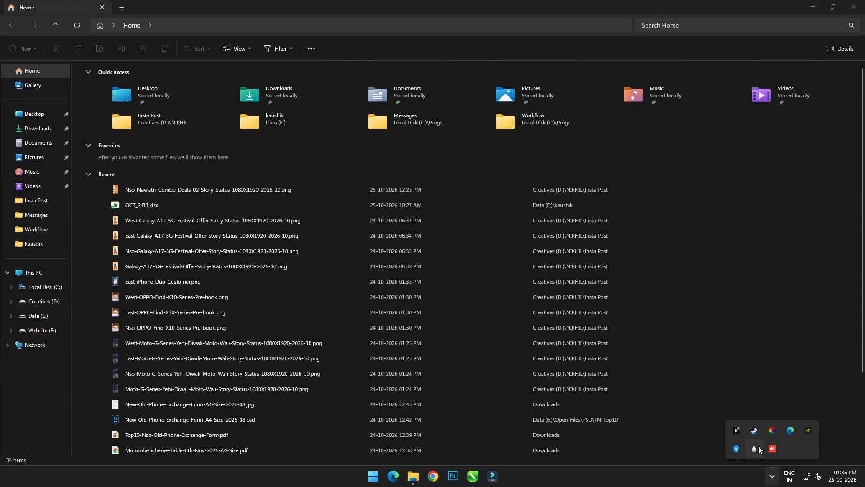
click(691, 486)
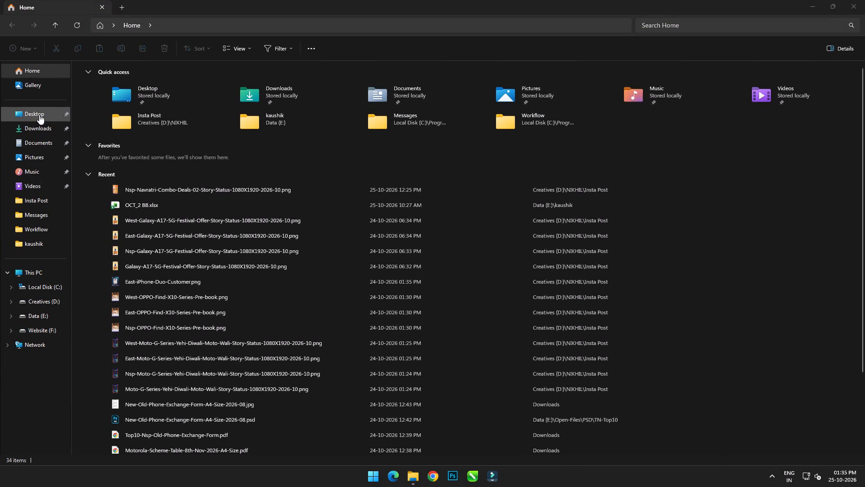
Look over the files in the Downloads folder and minimise the file window.
click(36, 127)
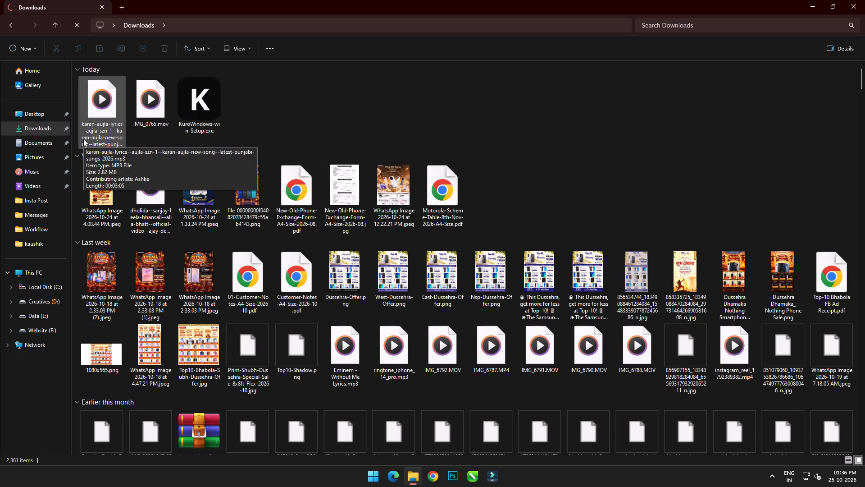
click(291, 104)
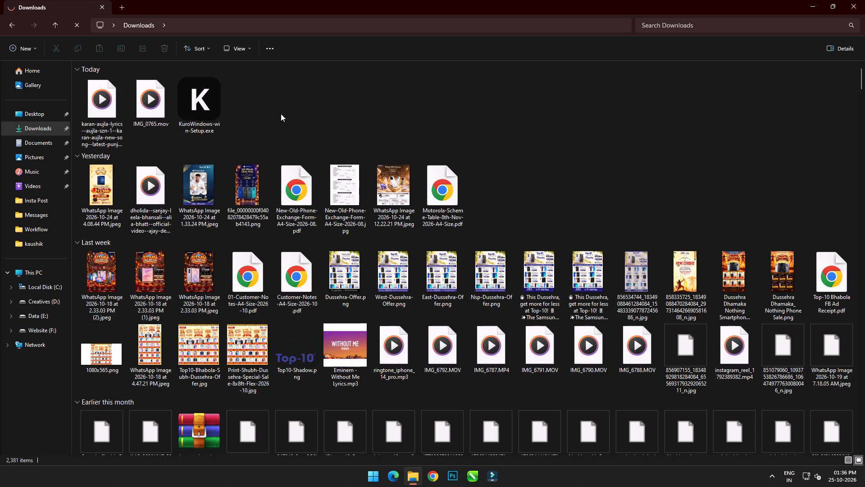
click(814, 11)
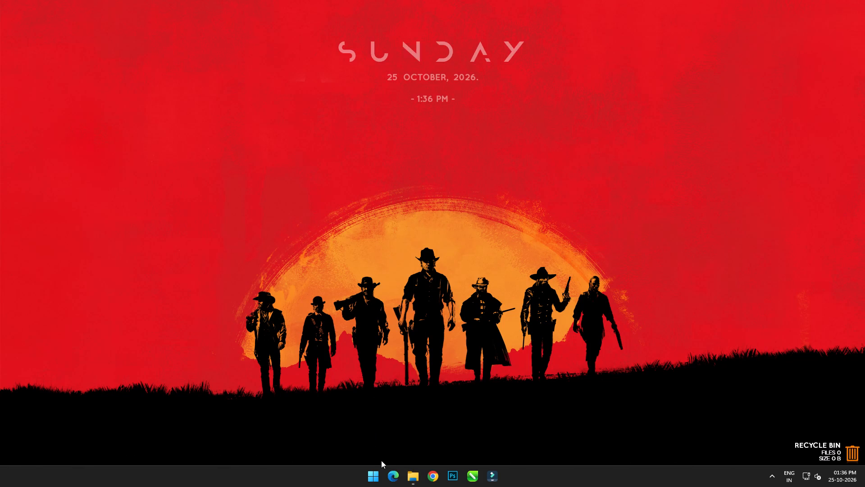
Launch the Hotspot Shield VPN from the recently added apps and minimise its window.
click(379, 471)
click(463, 351)
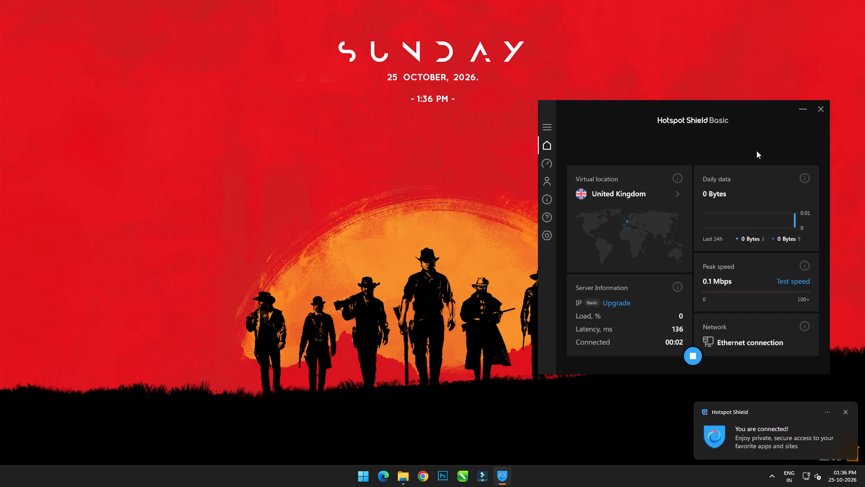
click(804, 111)
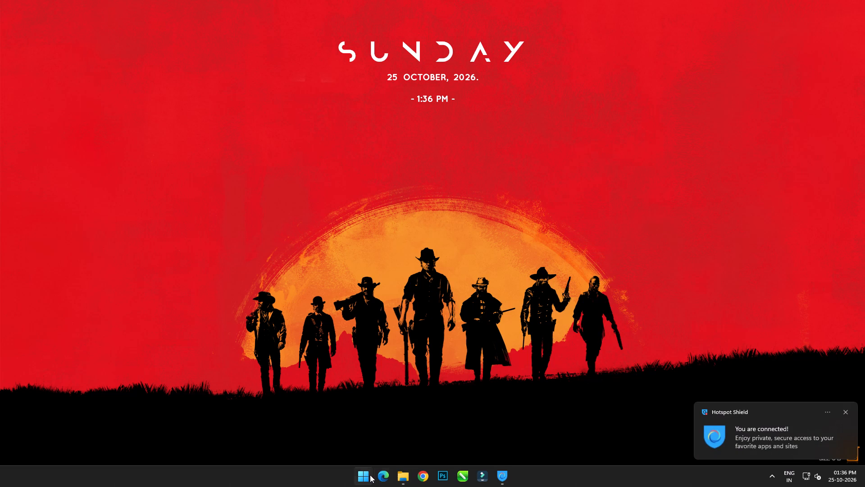
Search the installed apps for "cap" and launch the CapCut video editor.
click(370, 475)
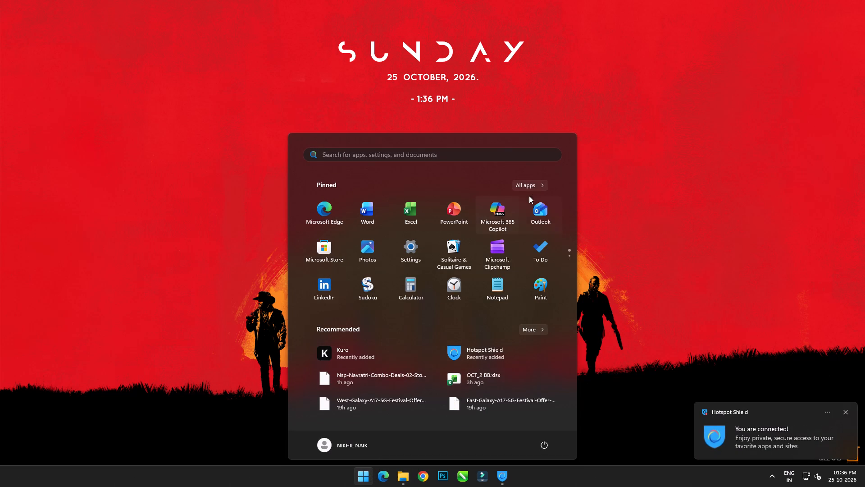
scroll(505, 309, down, 2)
scroll(490, 324, up, 6)
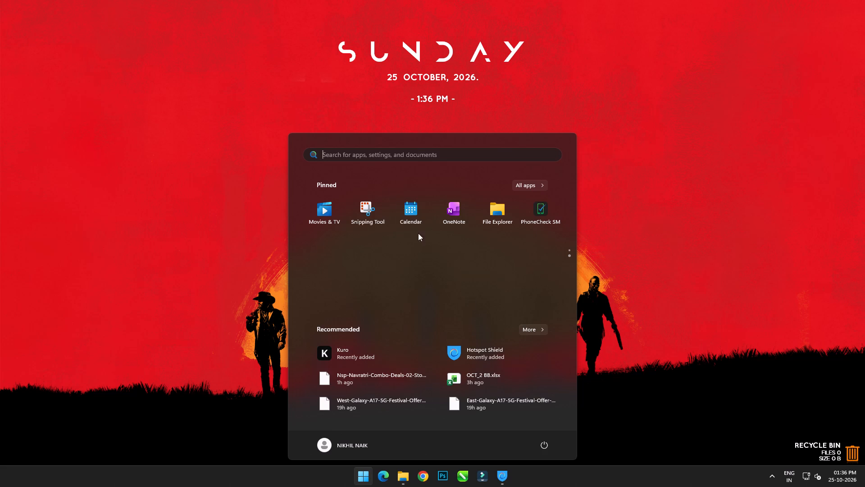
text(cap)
click(359, 221)
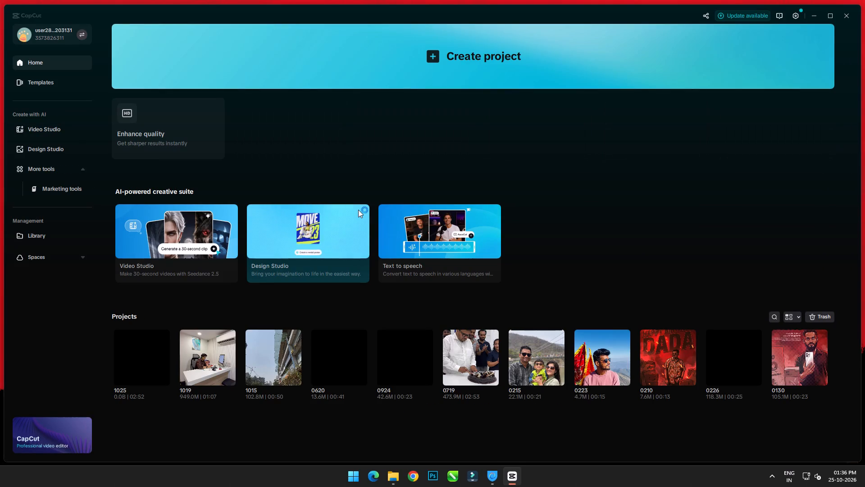
Maximize the CapCut window and open the existing project 1025.
click(831, 14)
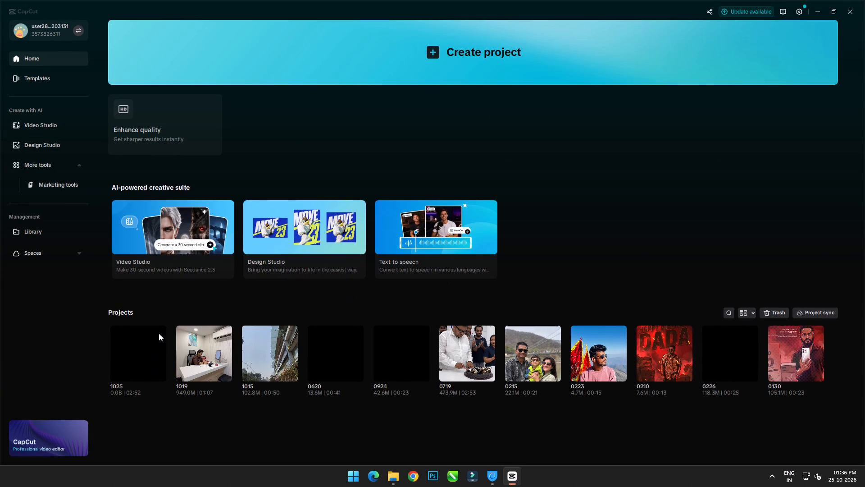
click(159, 333)
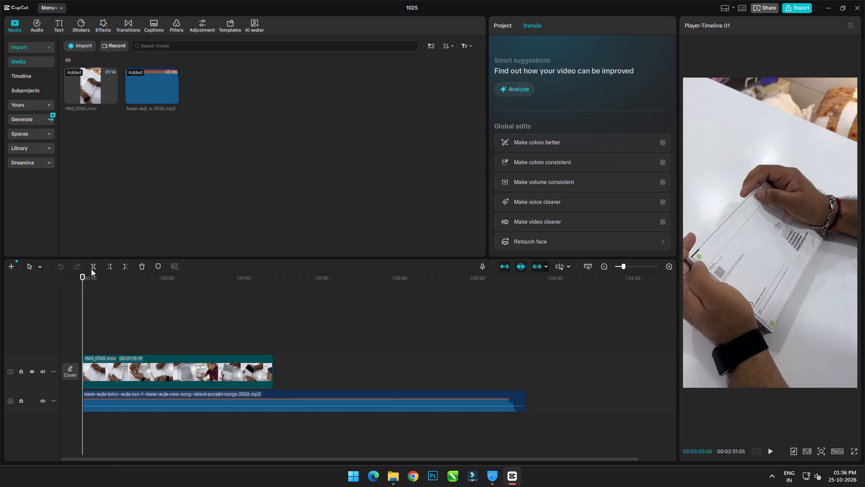
Scrub through about the first 20 seconds of the IMG_0765.mov clip and return the playhead to the start.
drag(85, 276, 117, 279)
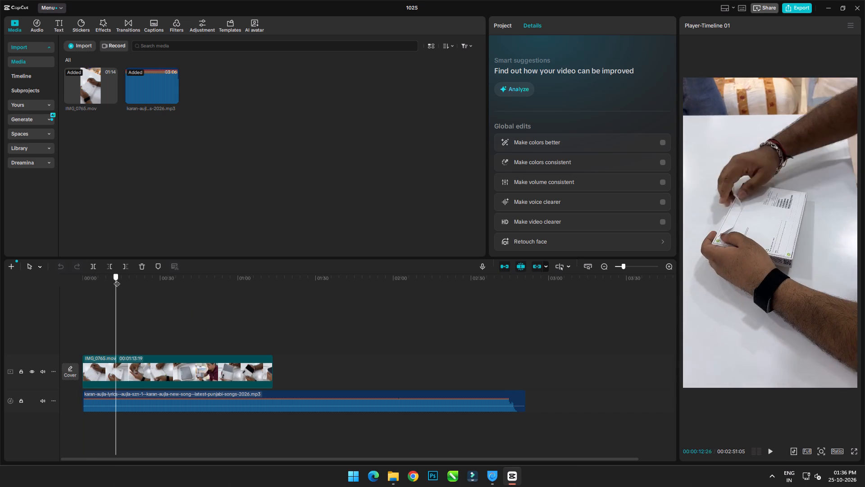
drag(117, 279, 123, 287)
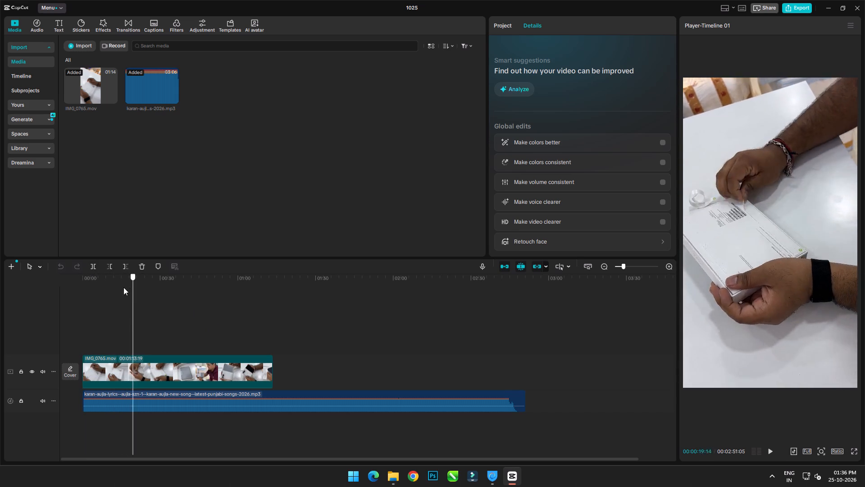
drag(123, 287, 70, 288)
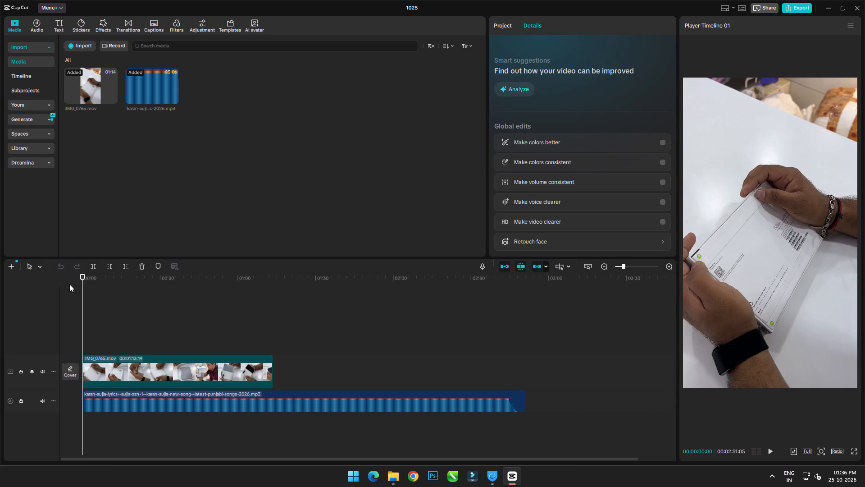
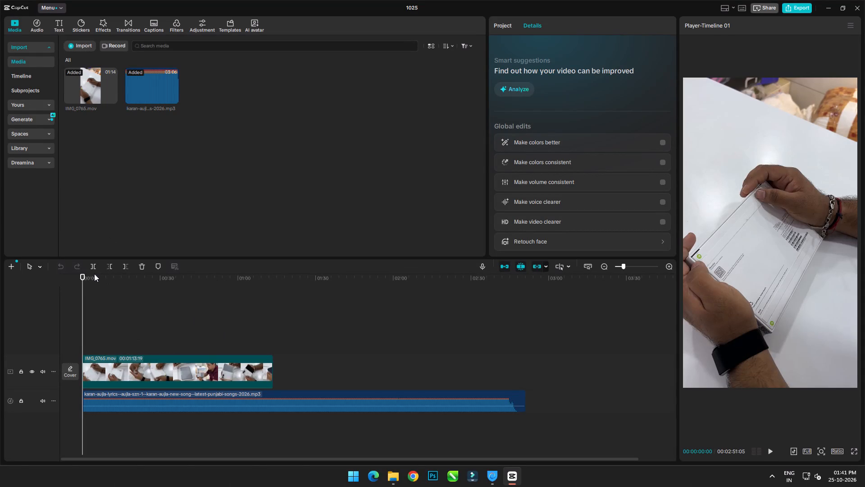
Play back the opening seconds of the timeline to check picture and sound, and return the playhead to the start.
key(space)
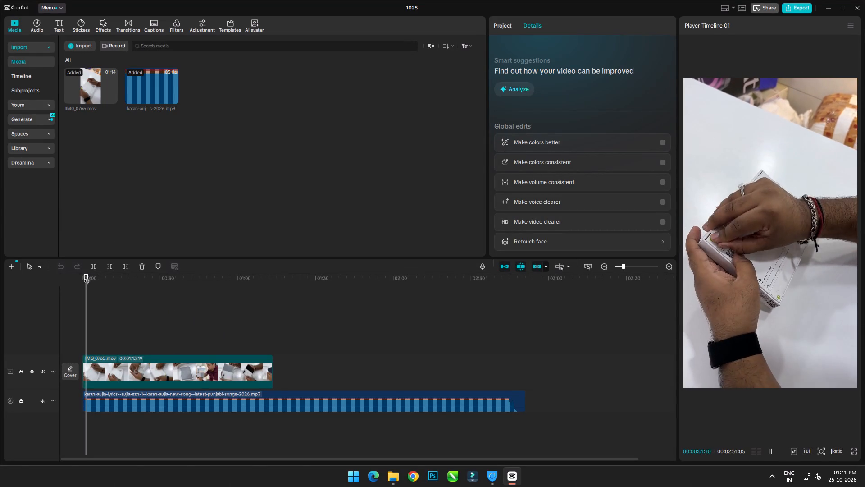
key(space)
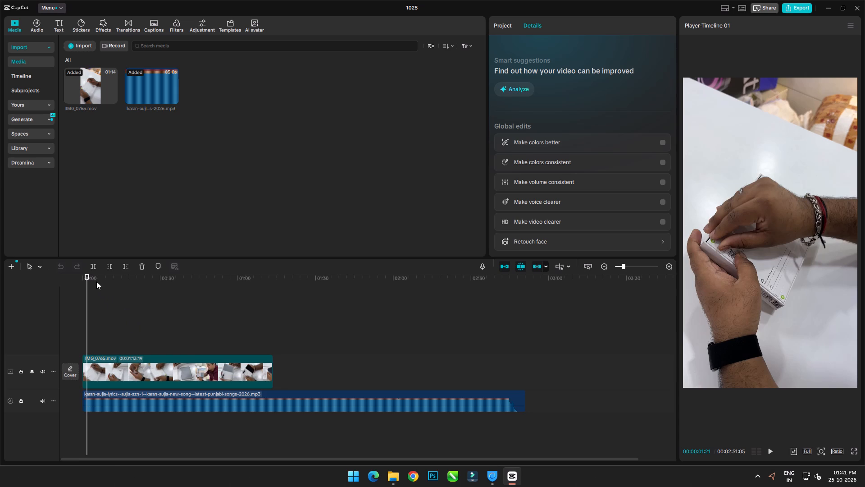
drag(87, 276, 55, 276)
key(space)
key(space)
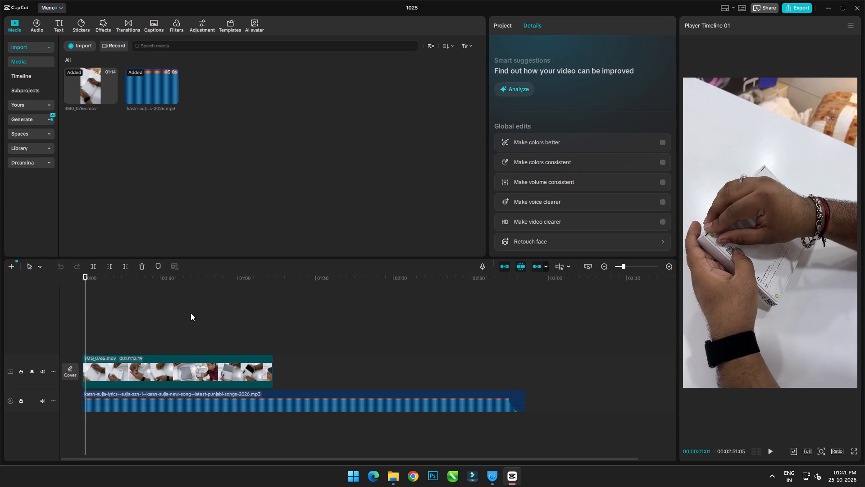
click(198, 322)
click(113, 282)
drag(114, 276, 0, 278)
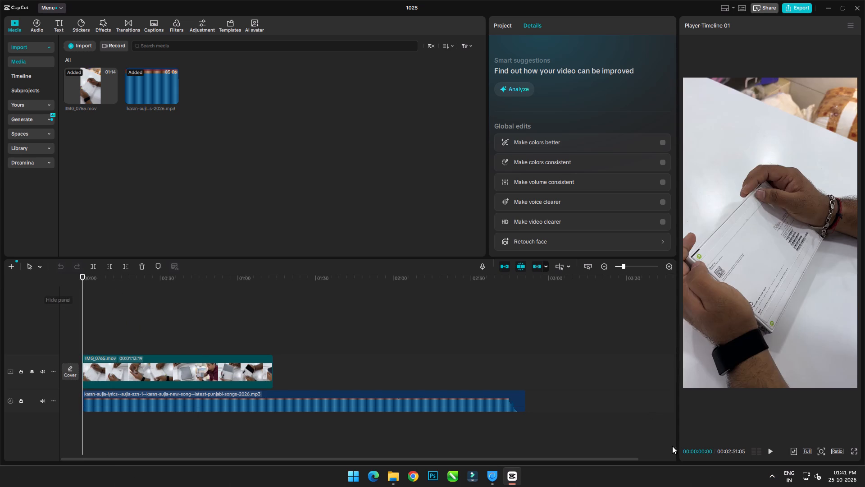
Connect the realme Buds Wireless 5 ANC earphones to the computer over Bluetooth.
click(810, 477)
click(747, 286)
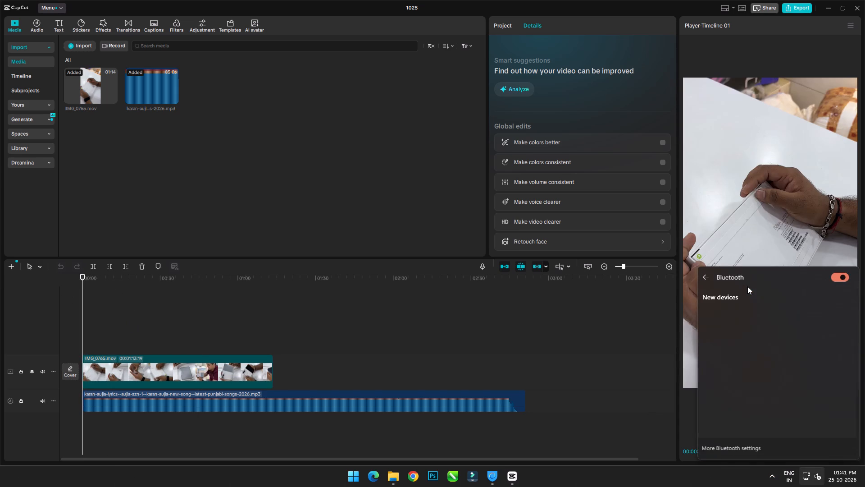
click(753, 330)
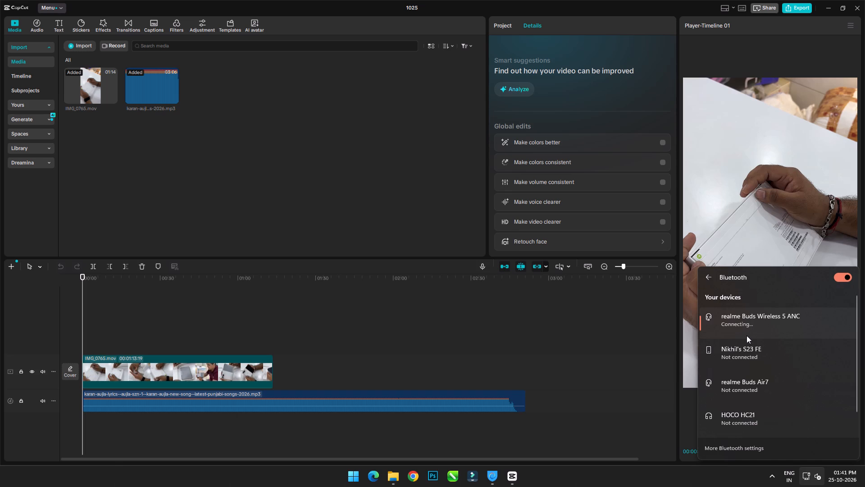
click(720, 477)
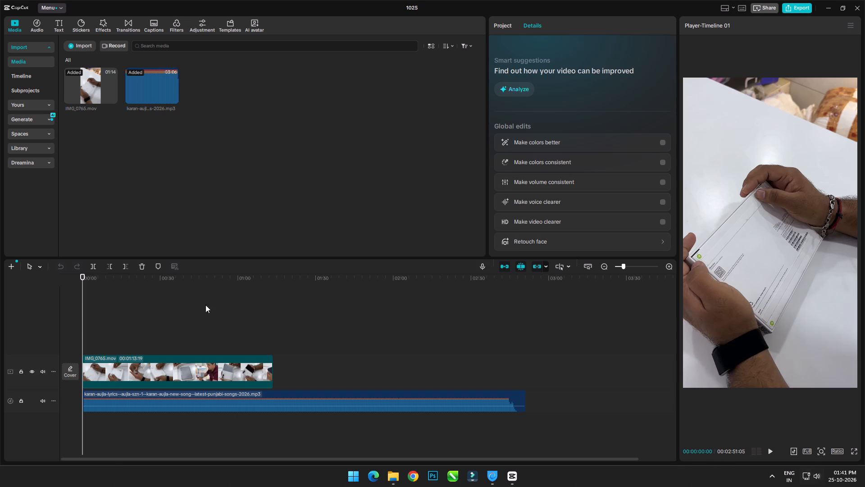
Replay the timeline's first two seconds, return to the start and scrub forward to about 5 seconds.
drag(84, 278, 62, 280)
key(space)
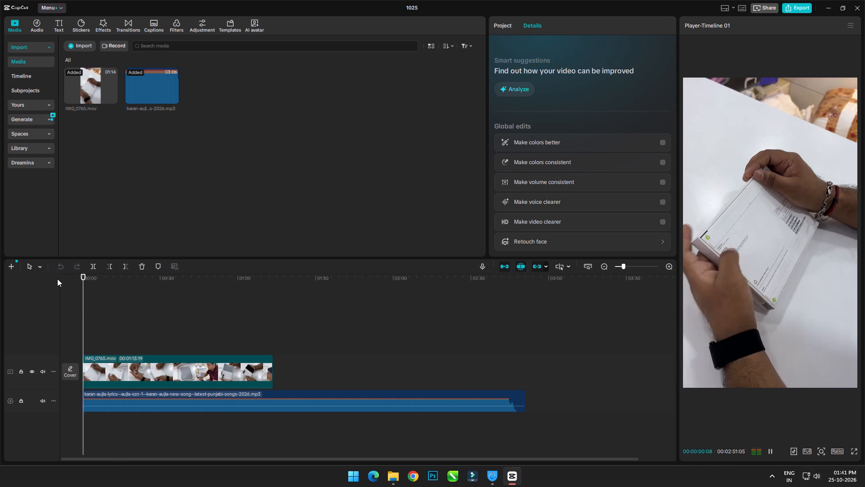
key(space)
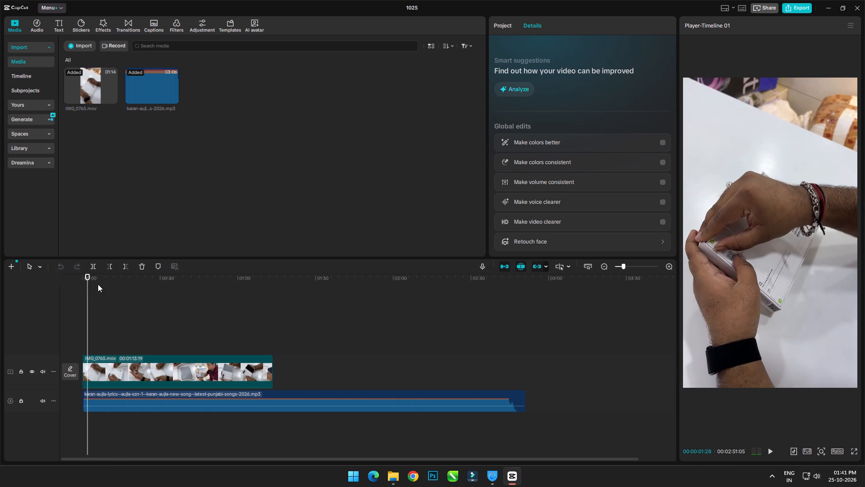
drag(87, 276, 65, 278)
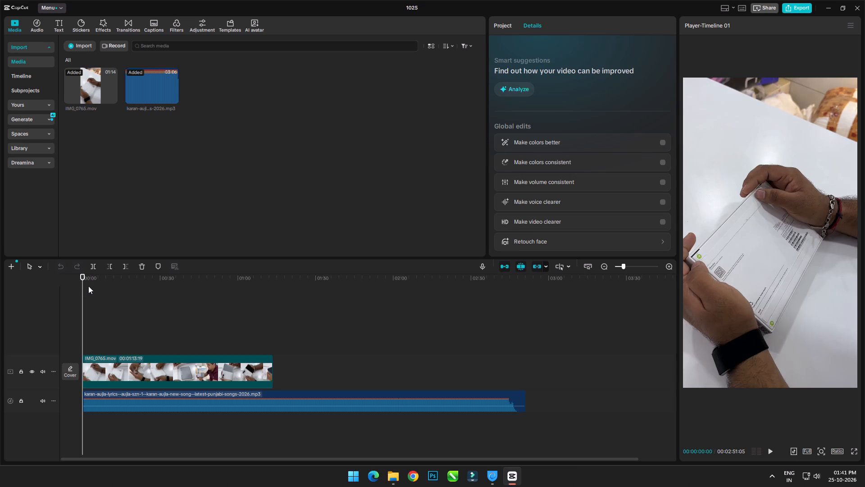
drag(84, 276, 100, 279)
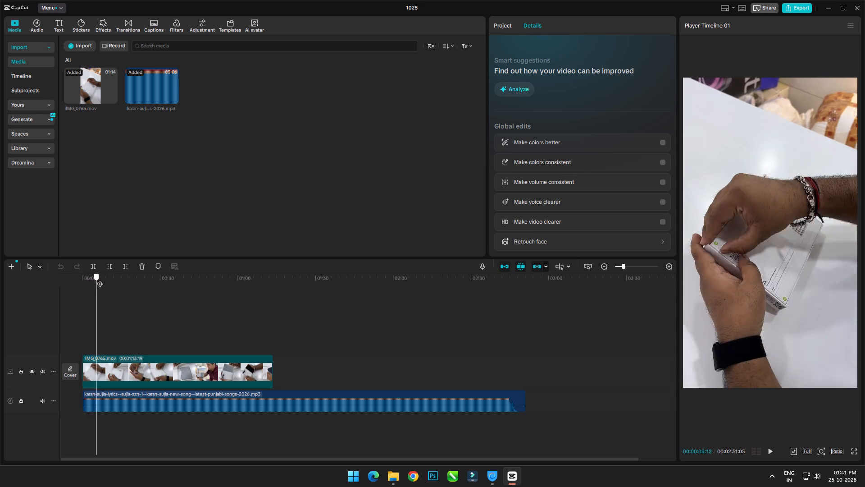
Scrub the IMG_0765.mov clip from about 5 seconds to about 18 seconds, examining the box-opening action for a cut point.
drag(100, 279, 97, 280)
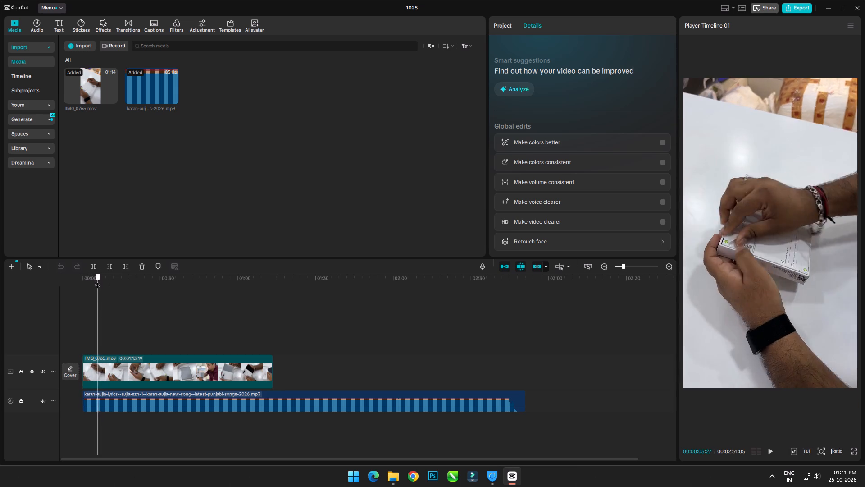
drag(97, 280, 97, 281)
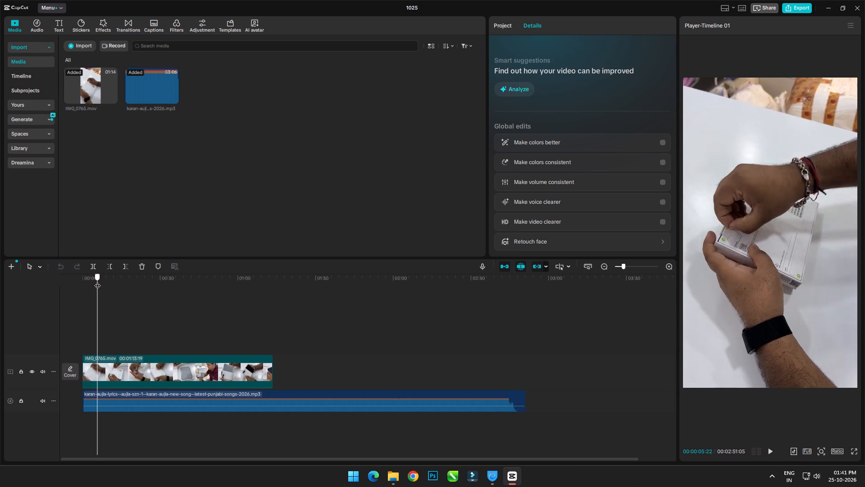
drag(97, 281, 105, 281)
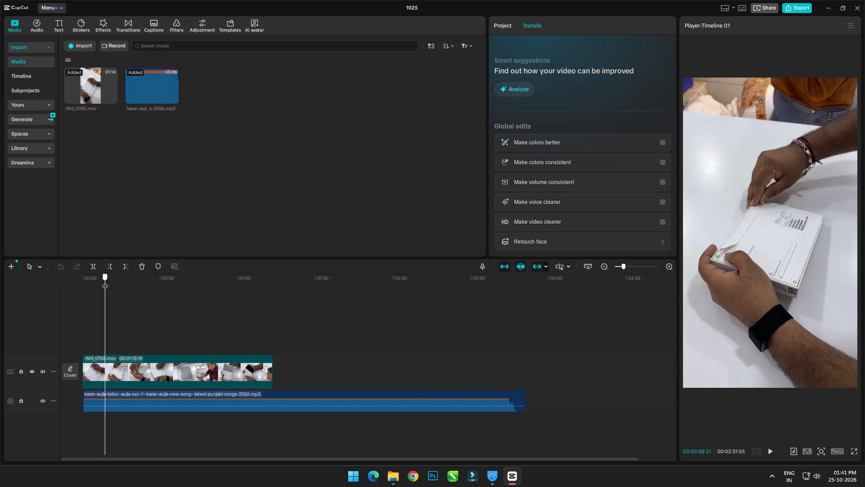
drag(105, 281, 117, 283)
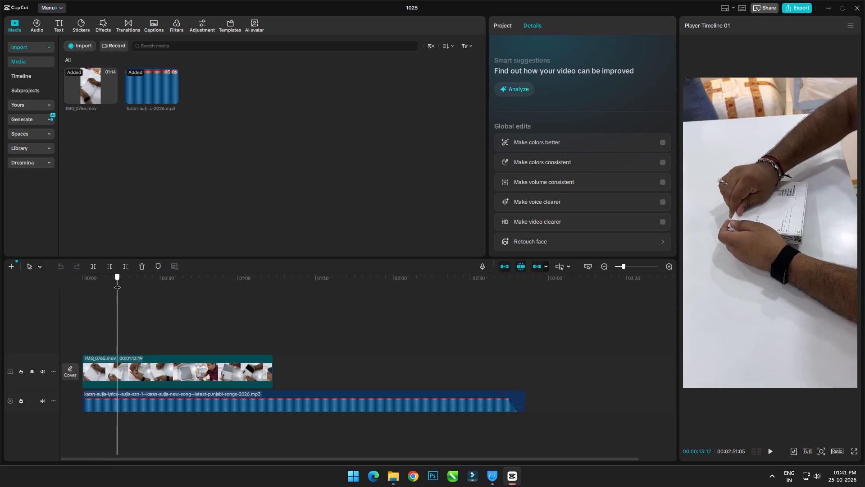
drag(117, 283, 126, 284)
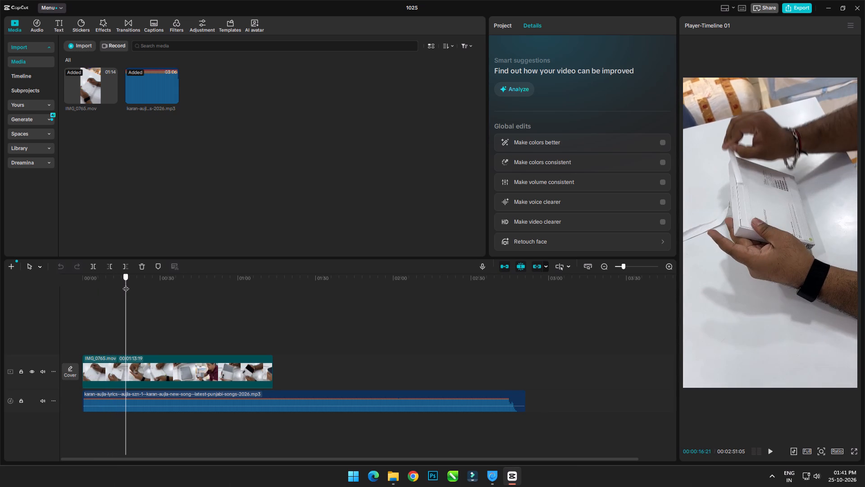
drag(126, 284, 132, 285)
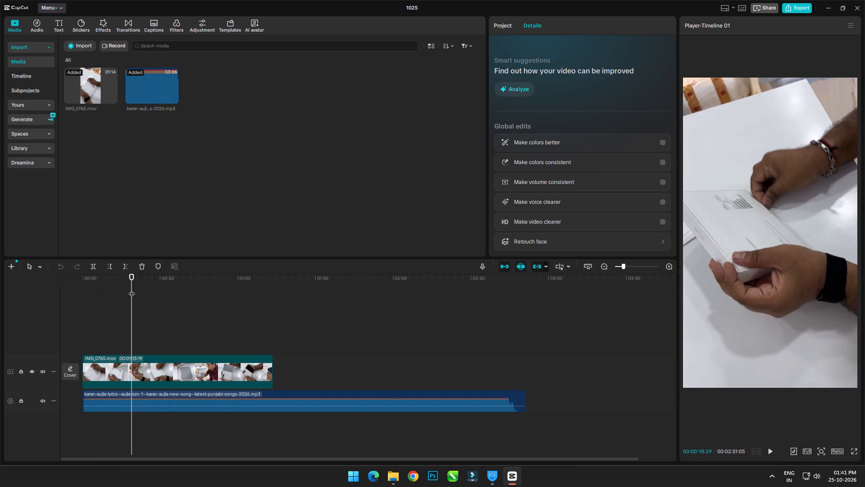
Scrub the IMG_0765.mov clip between about 11 and 33 seconds, examining the box handling for a cut point.
drag(129, 274, 112, 275)
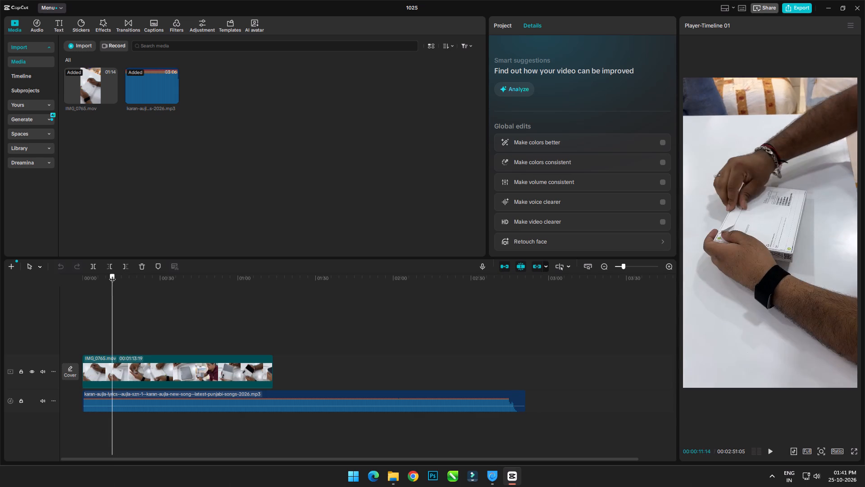
drag(112, 275, 143, 278)
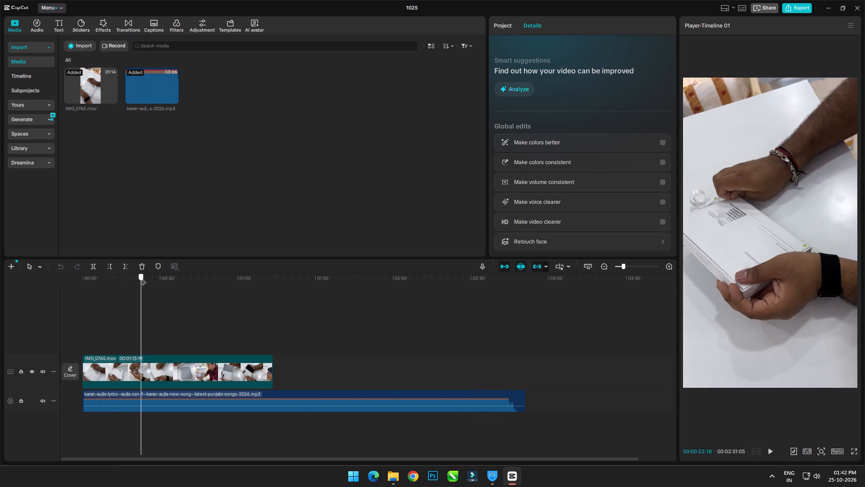
drag(143, 278, 161, 279)
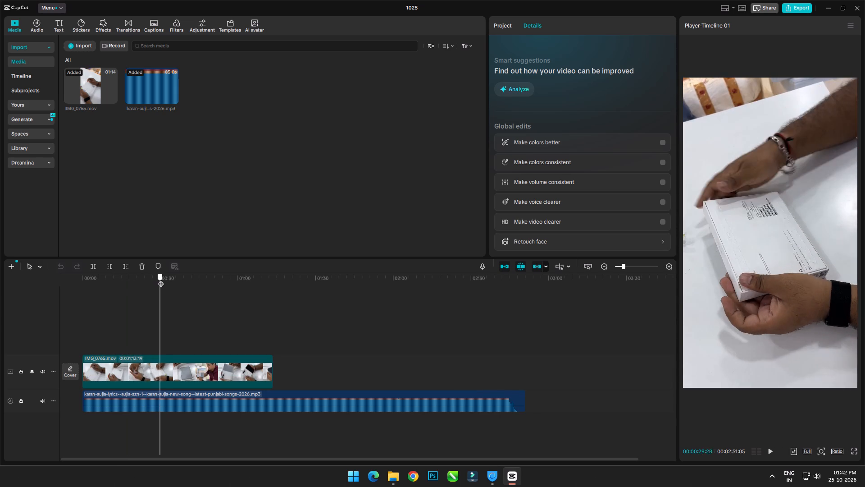
drag(161, 279, 156, 281)
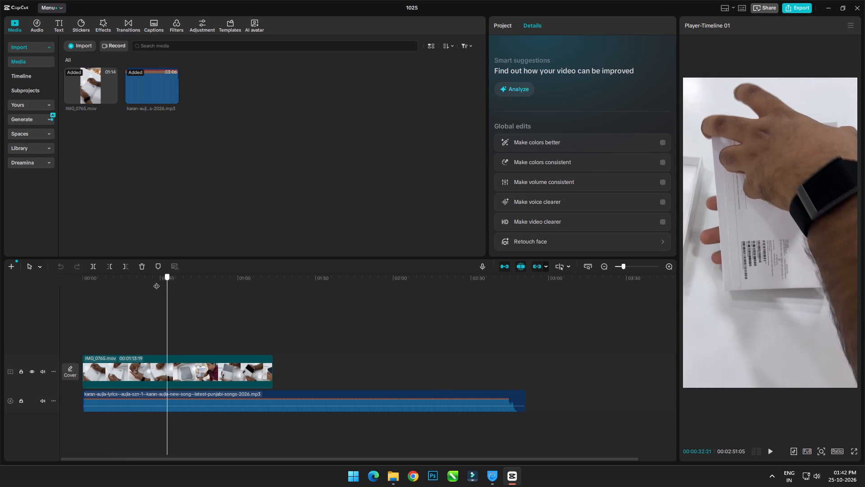
drag(156, 281, 136, 285)
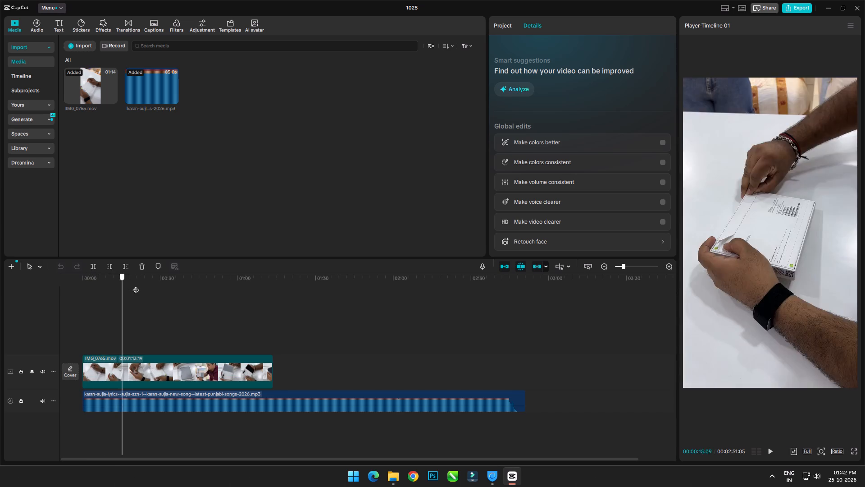
drag(136, 285, 138, 285)
key(alt+Tab)
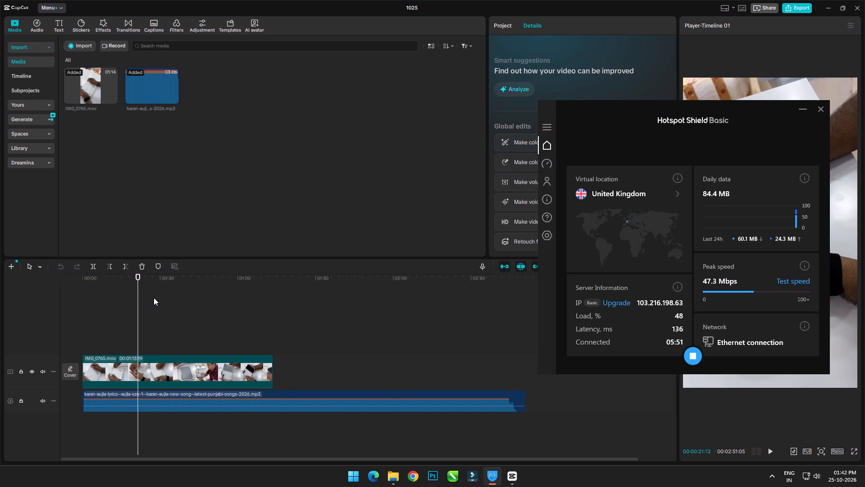
key(alt+Tab)
Scrub the IMG_0765.mov clip between about 3 and 17 seconds, examining where the seal is peeled off the box.
click(101, 282)
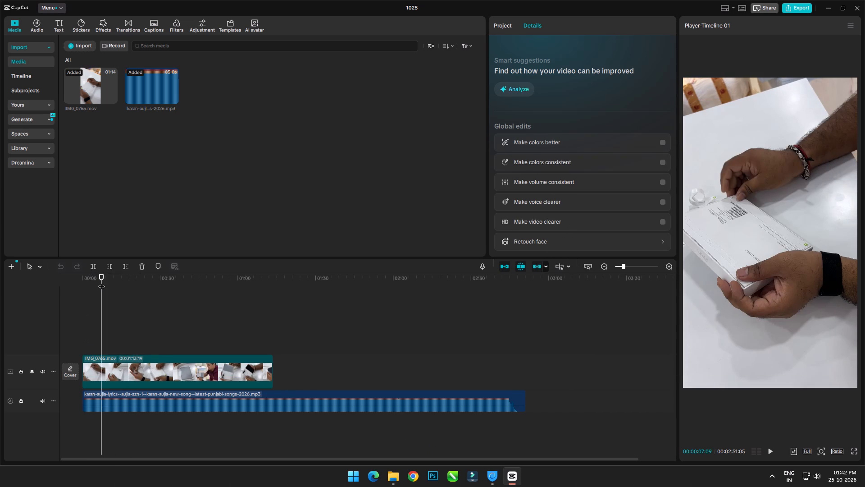
drag(101, 278, 91, 281)
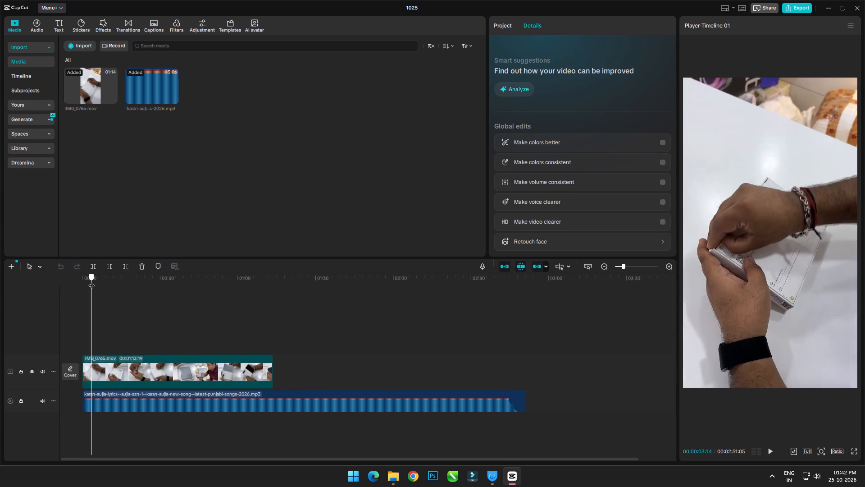
drag(91, 281, 96, 281)
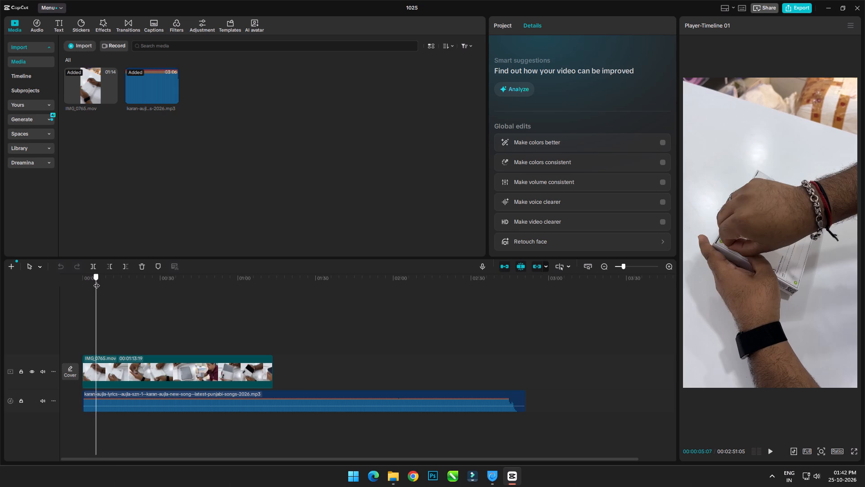
drag(96, 281, 111, 282)
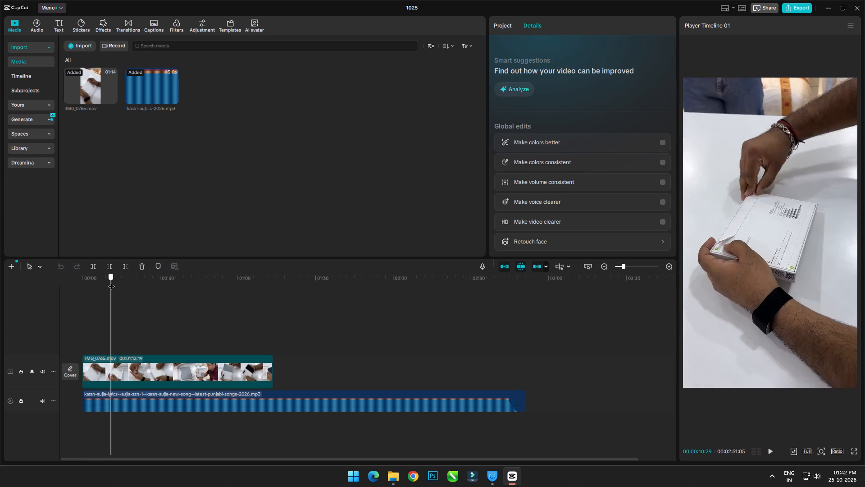
drag(111, 282, 121, 284)
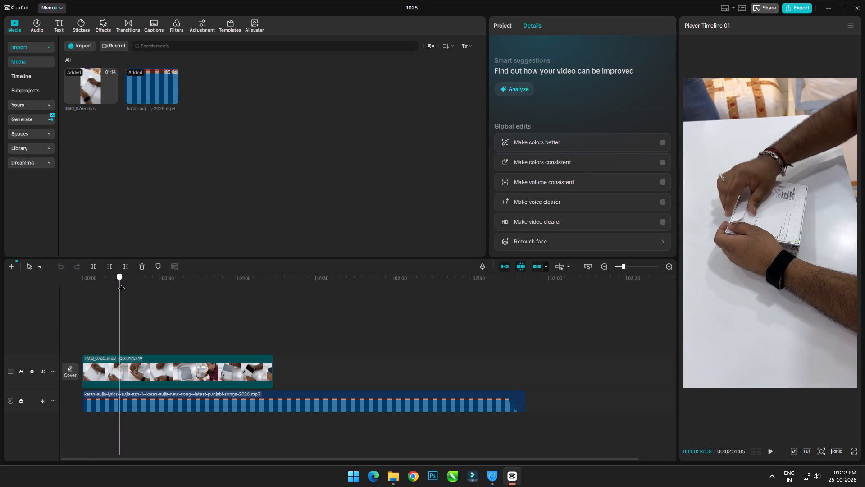
drag(121, 284, 127, 285)
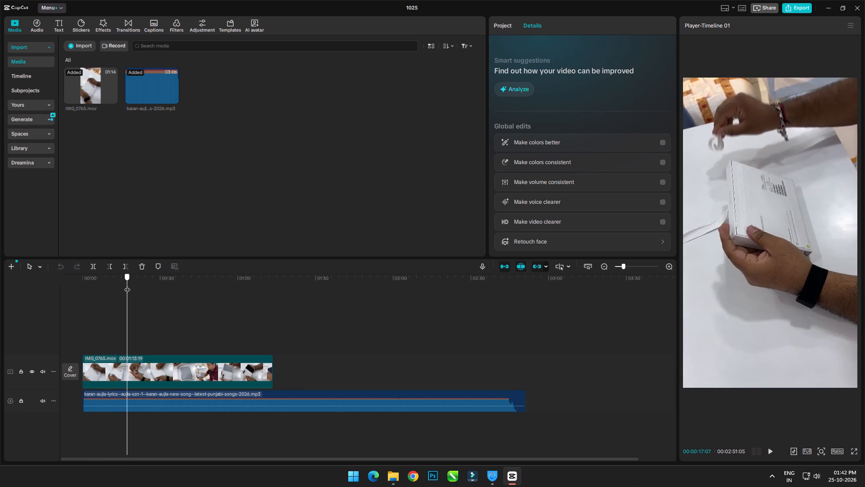
drag(127, 285, 121, 286)
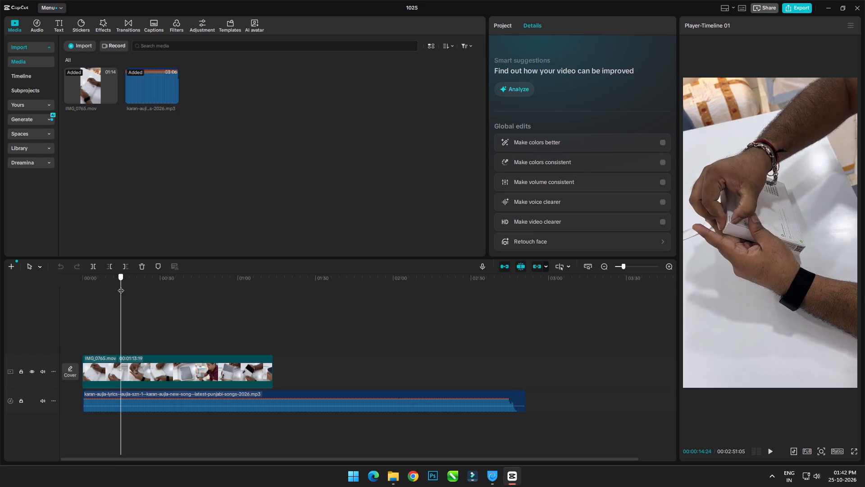
drag(121, 286, 122, 286)
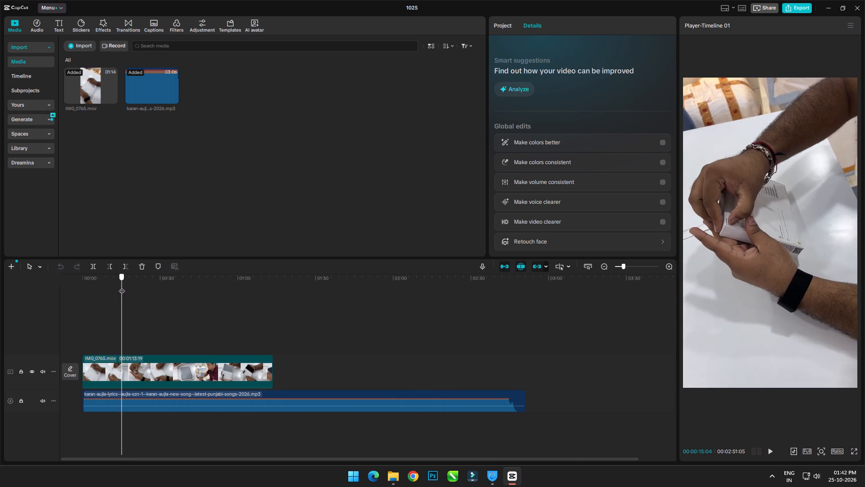
drag(122, 286, 126, 287)
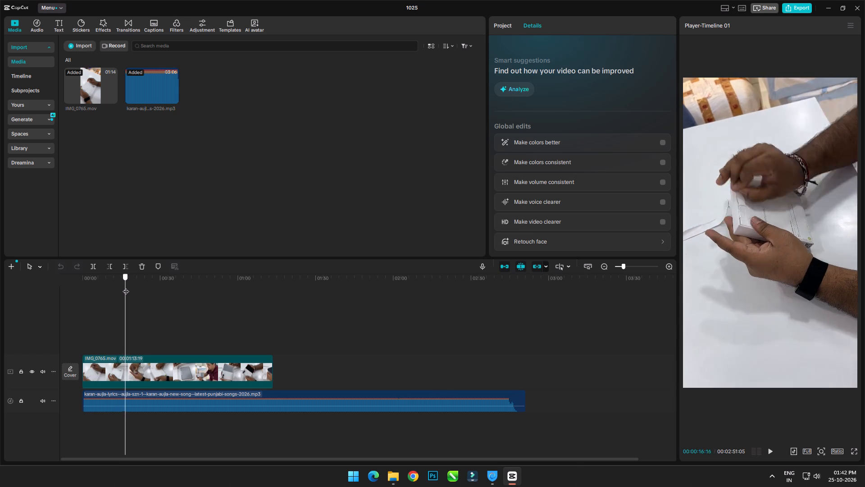
Split the IMG_0765.mov clip at 00:00:15:26 and delete the part before the cut.
drag(126, 287, 122, 287)
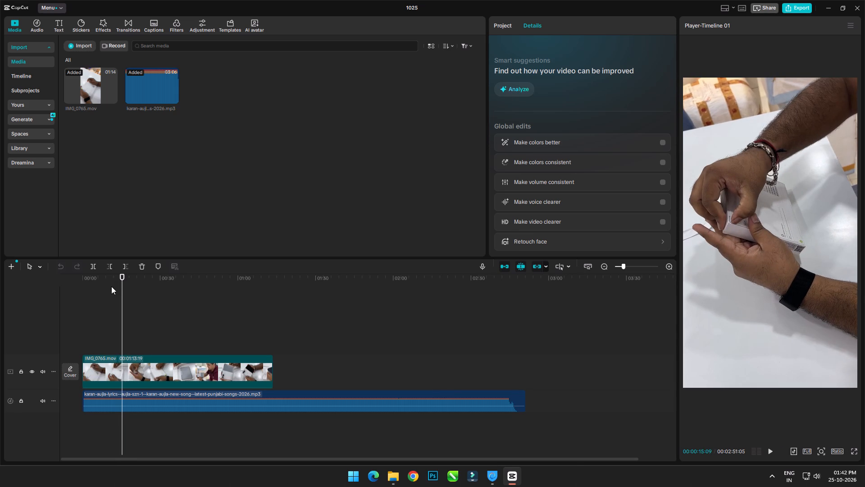
key(Right)
key(Right)
key(Right)
key(Right)
key(Right)
key(Right)
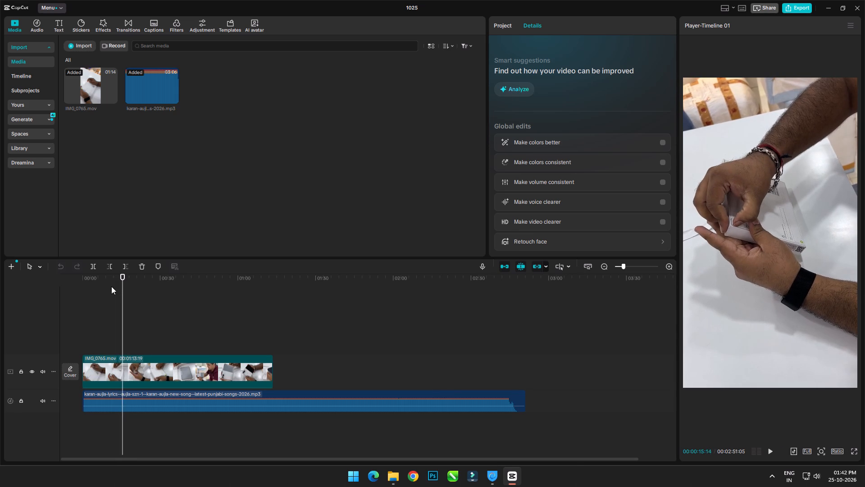
key(Right)
key(Right)
key(Right)
key(Right)
key(Right)
key(Right)
key(Right)
key(Right)
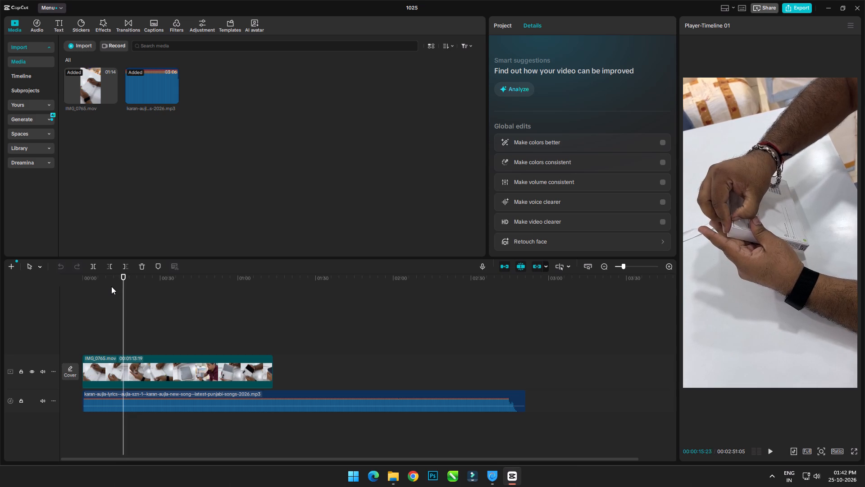
key(Right)
key(Right)
key(Right)
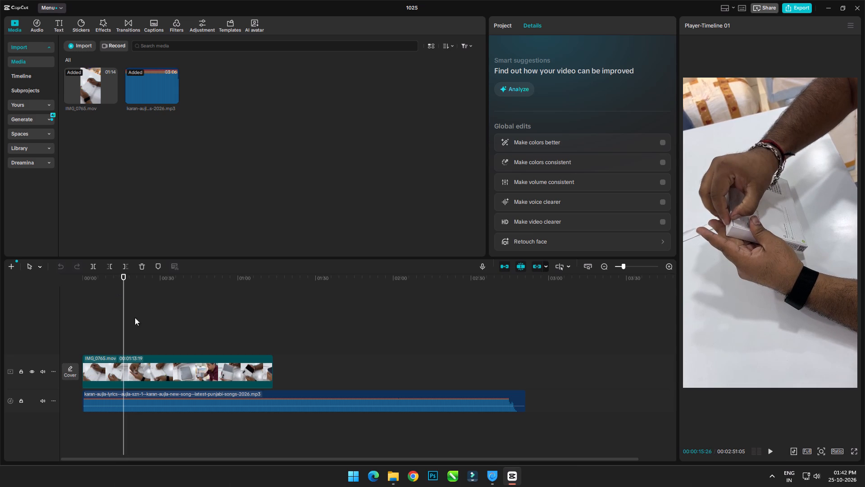
click(154, 374)
key(ctrl+b)
click(105, 368)
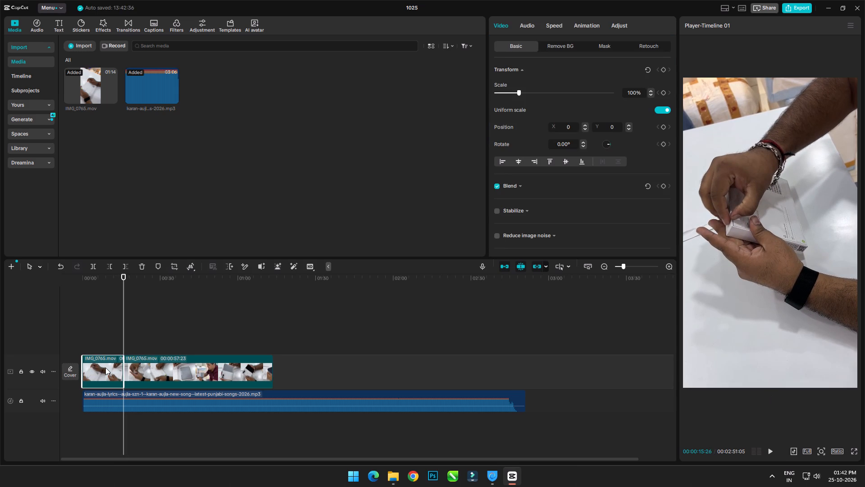
key(Delete)
Select the remaining IMG_0765.mov clip on the timeline.
click(145, 375)
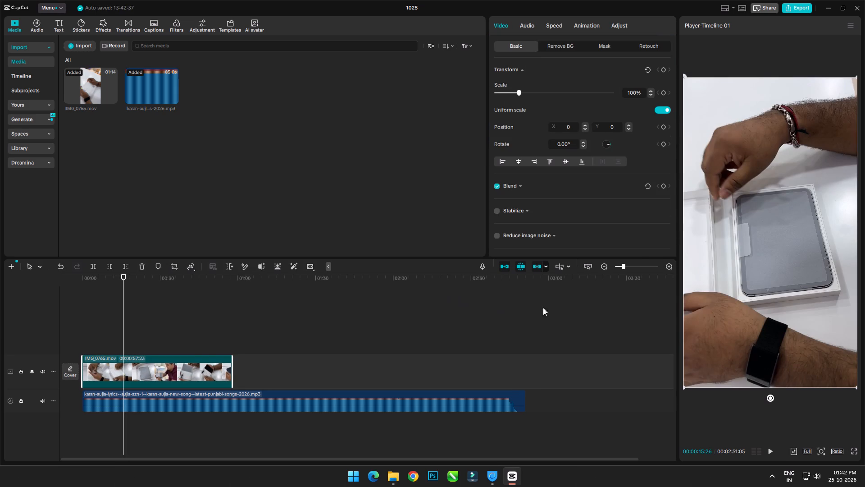
Turn off the main track magnet so clips on the video track can be moved freely.
click(504, 265)
Split the IMG_0765.mov clip at 00:00:01:00, where the hand has pulled the strip off the box.
drag(123, 276, 79, 282)
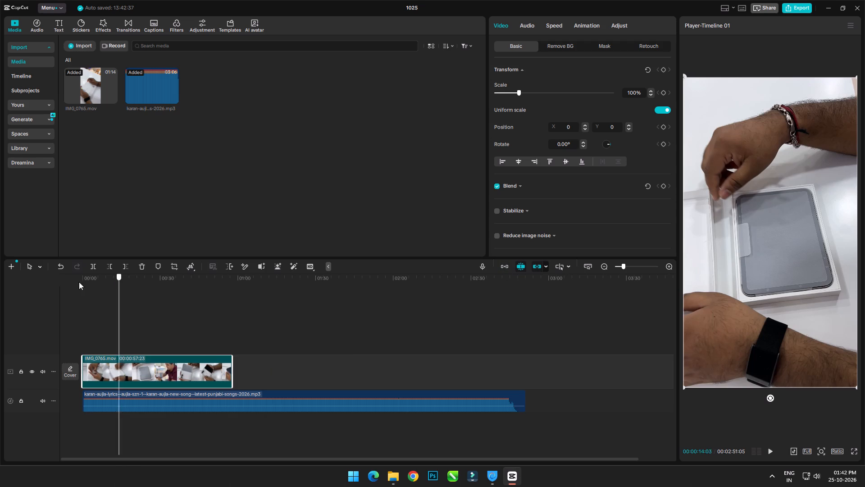
drag(79, 282, 86, 286)
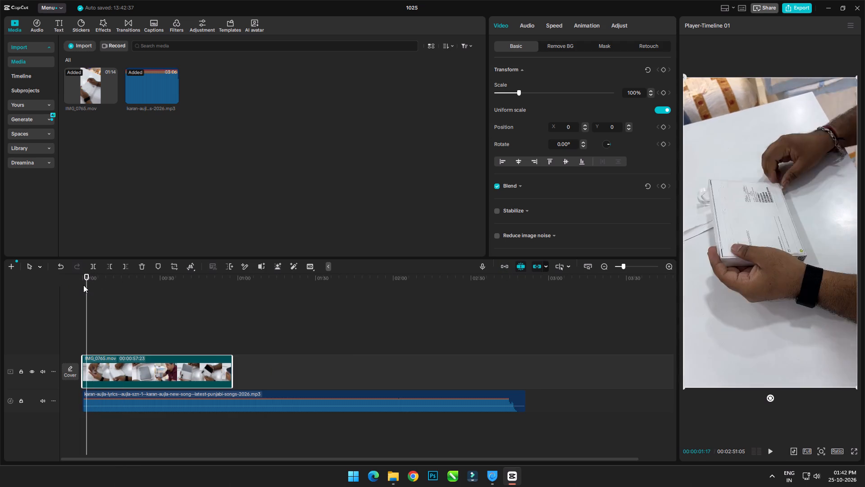
key(Left)
key(Left)
key(Left)
key(Left)
key(Left)
key(Left)
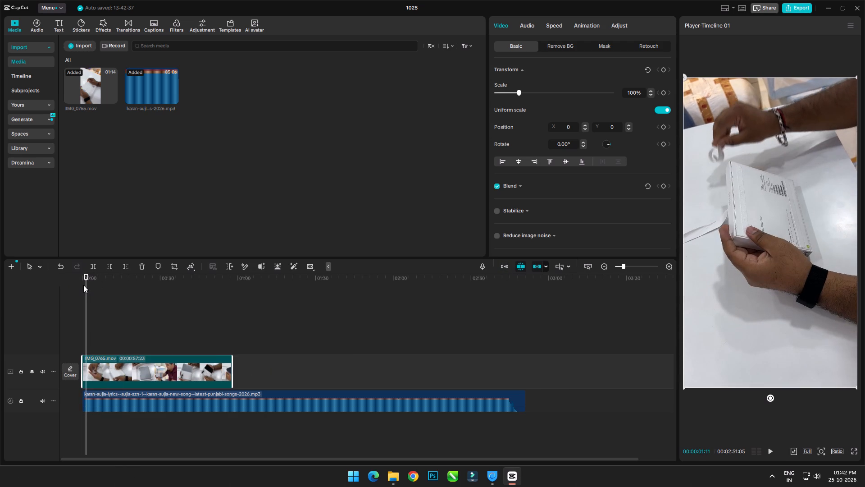
key(Left)
key(Left)
key(Left)
key(Left)
key(Left)
key(Left)
key(Left)
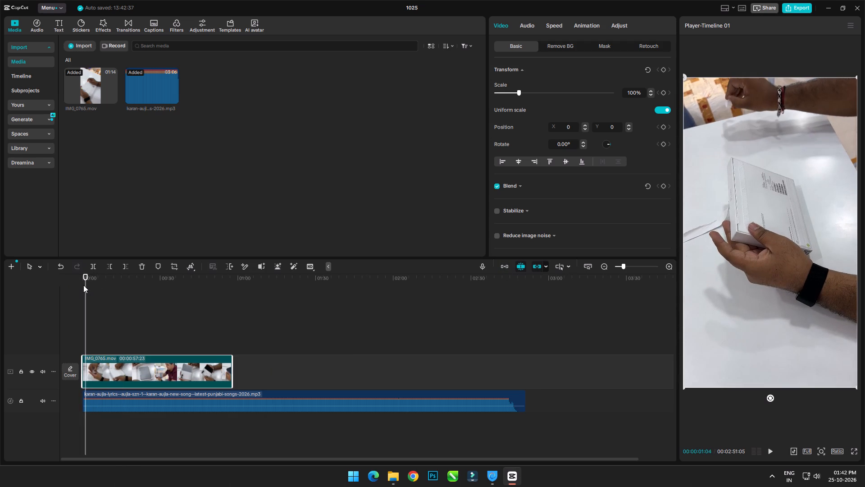
key(Left)
key(Left)
key(Left)
key(Left)
key(Left)
key(Left)
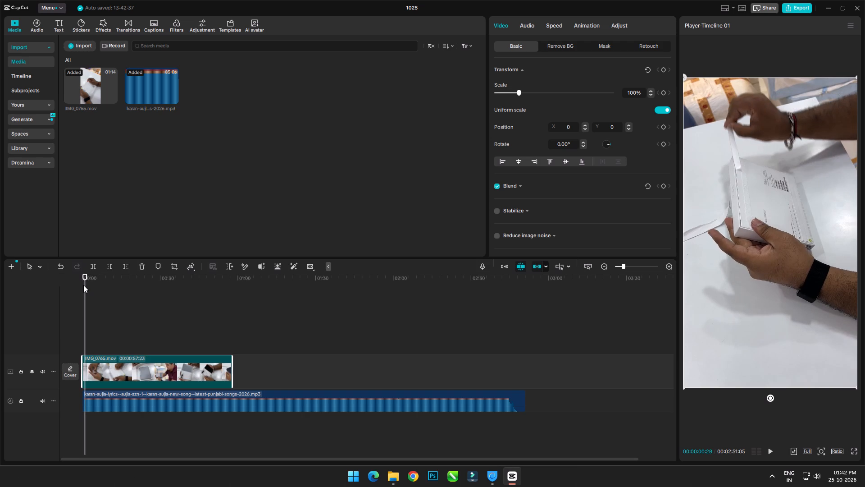
key(Right)
key(Right)
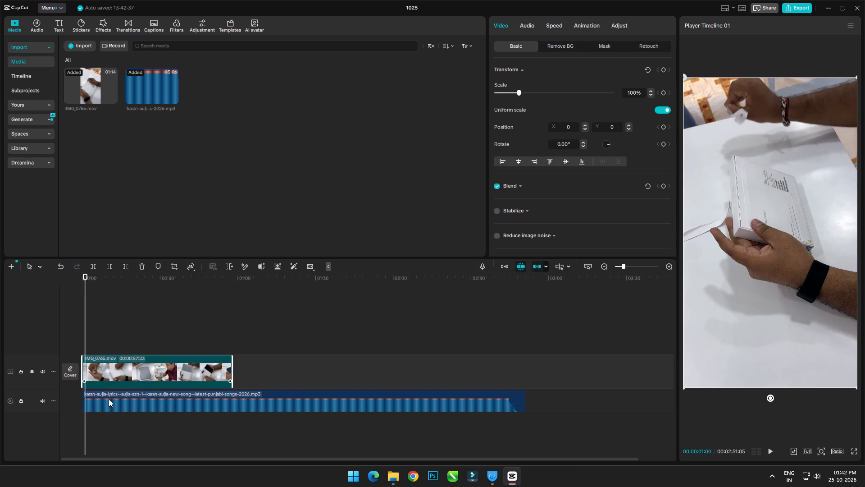
click(113, 378)
key(ctrl+b)
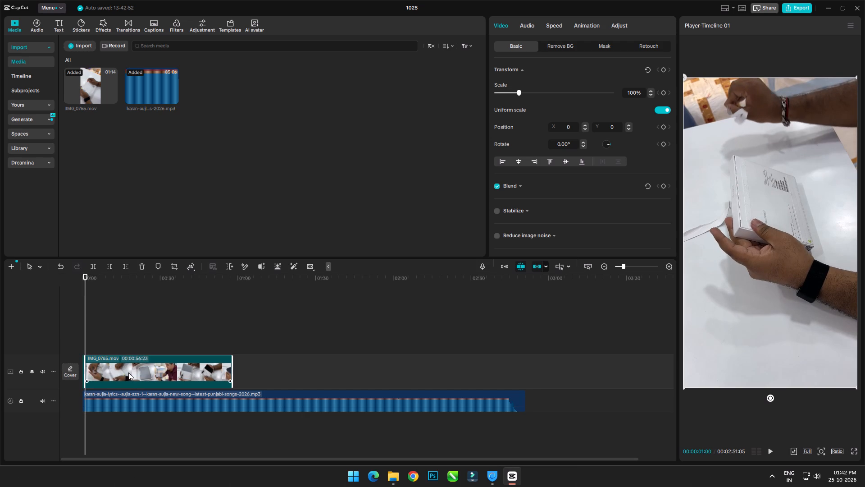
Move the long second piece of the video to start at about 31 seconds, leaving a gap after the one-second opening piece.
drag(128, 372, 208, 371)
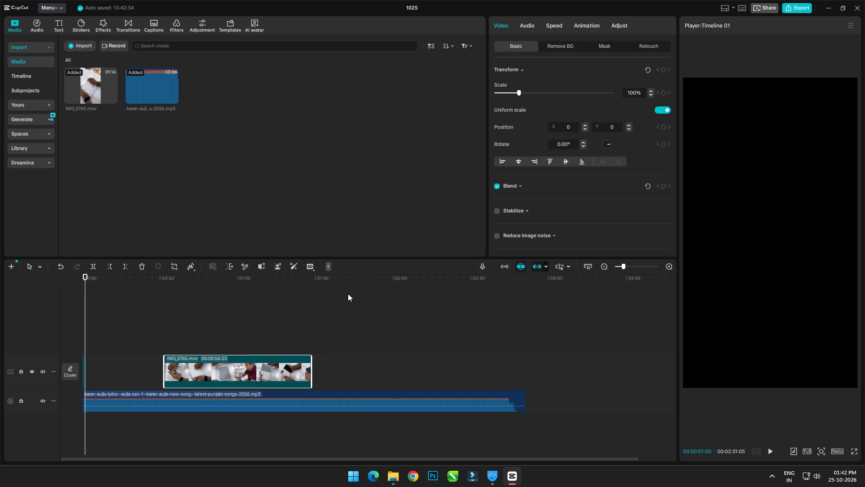
Split the music track at 00:01:00:11 and delete everything after the cut.
click(150, 277)
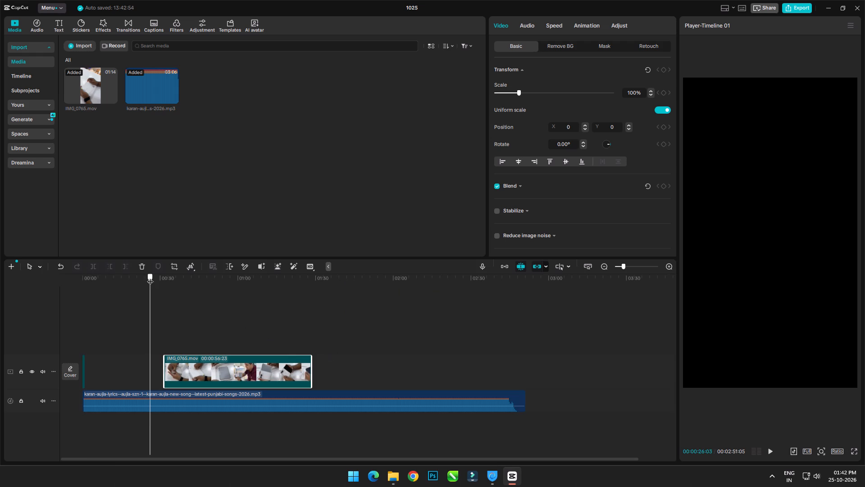
drag(150, 275, 239, 283)
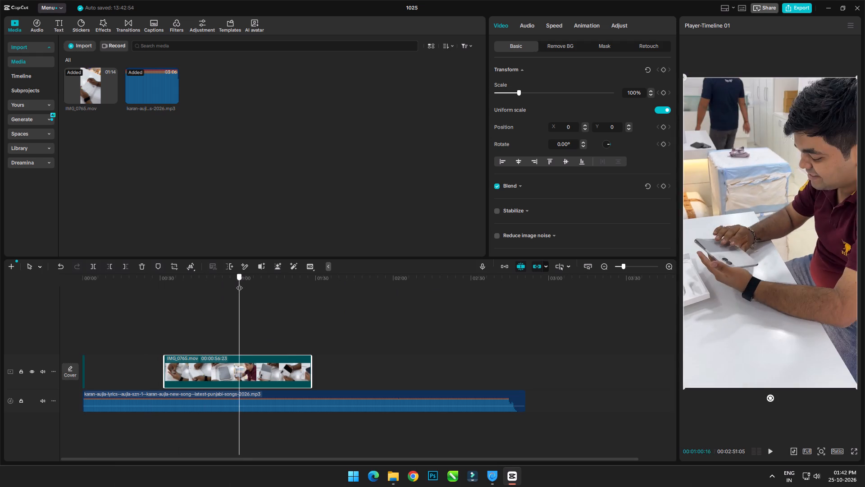
drag(239, 283, 239, 283)
click(275, 397)
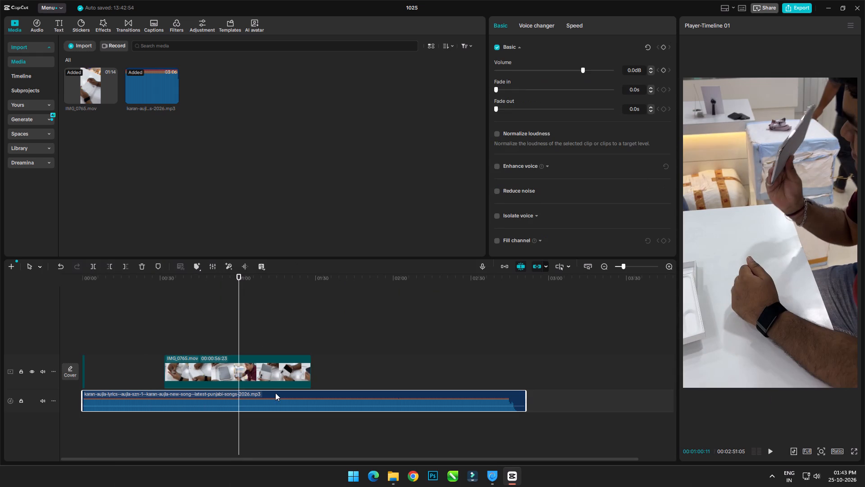
key(ctrl+b)
key(Delete)
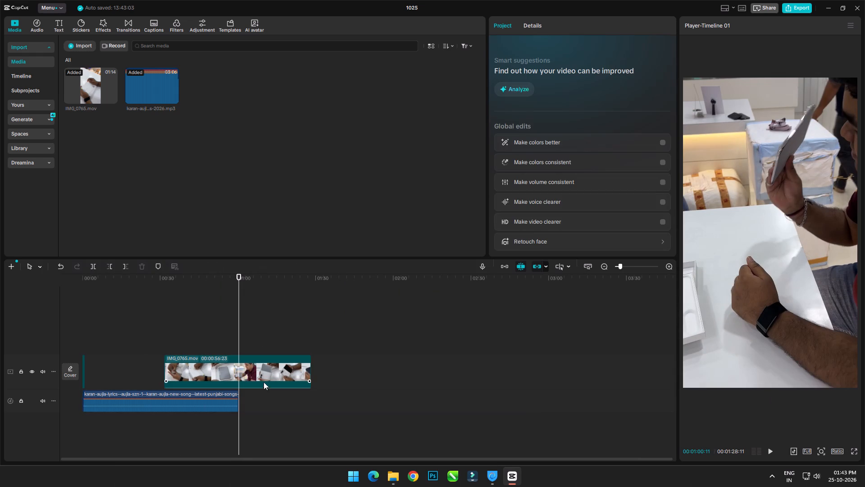
Move the long video piece back so it ends together with the shortened music at 00:01:00:11.
drag(230, 370, 158, 369)
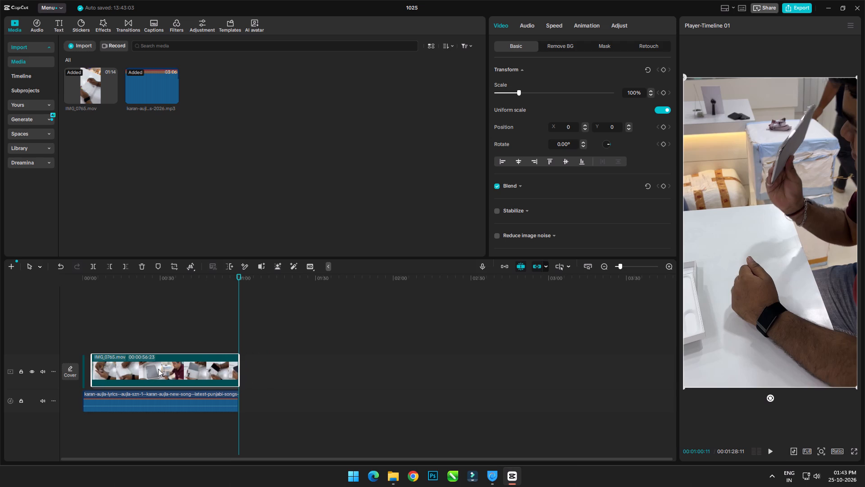
drag(158, 369, 158, 369)
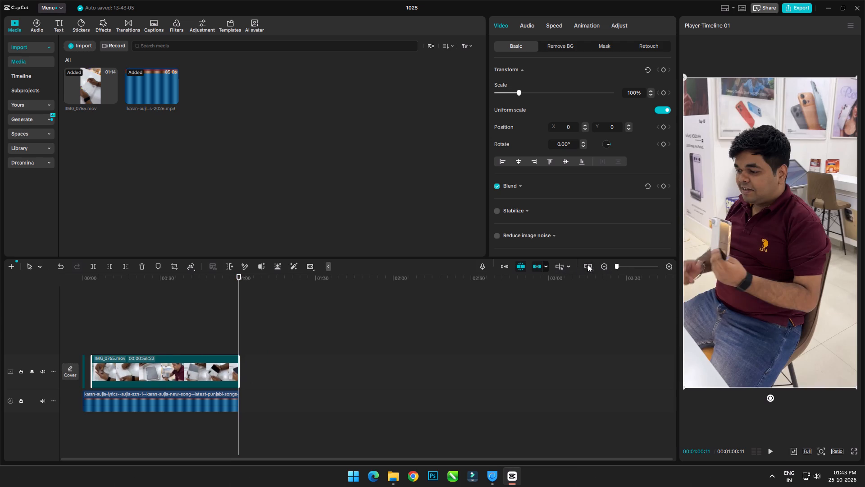
Apply a Custom speed curve to the one-second opening piece and lower the curve's start point to well below 1x.
click(587, 264)
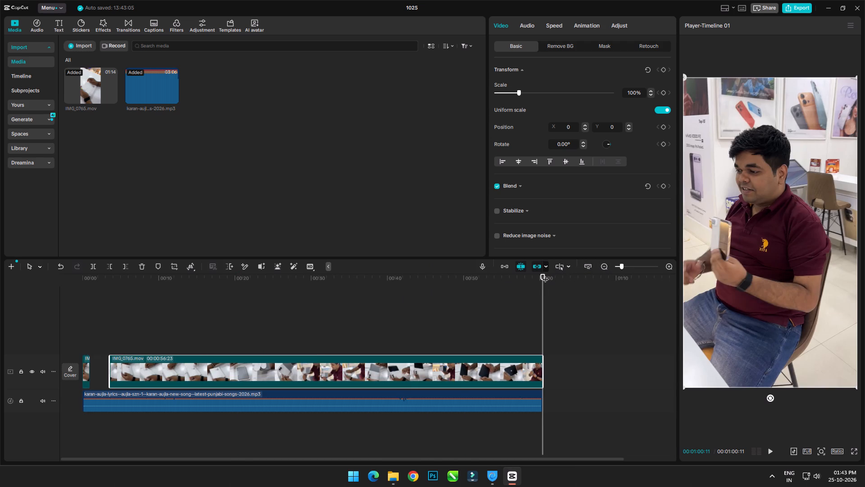
drag(544, 275, 228, 299)
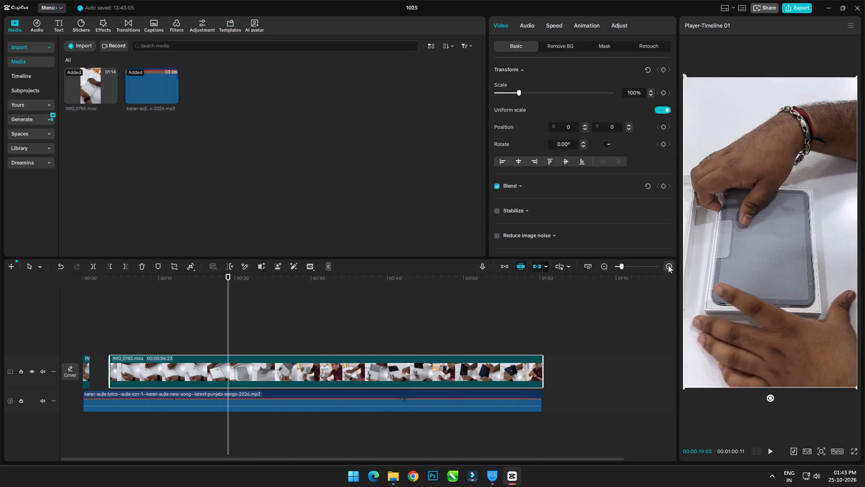
click(668, 265)
drag(275, 458, 131, 455)
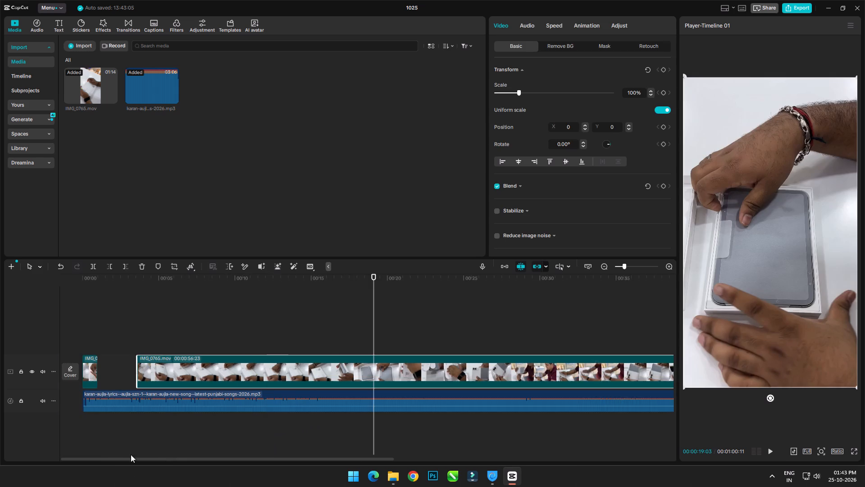
drag(131, 455, 113, 451)
click(105, 451)
click(91, 278)
drag(91, 276, 74, 276)
click(91, 368)
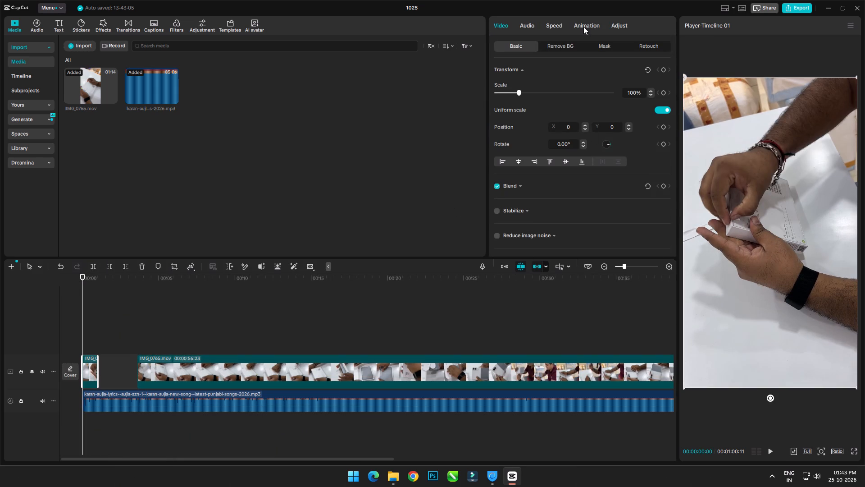
click(566, 25)
click(563, 51)
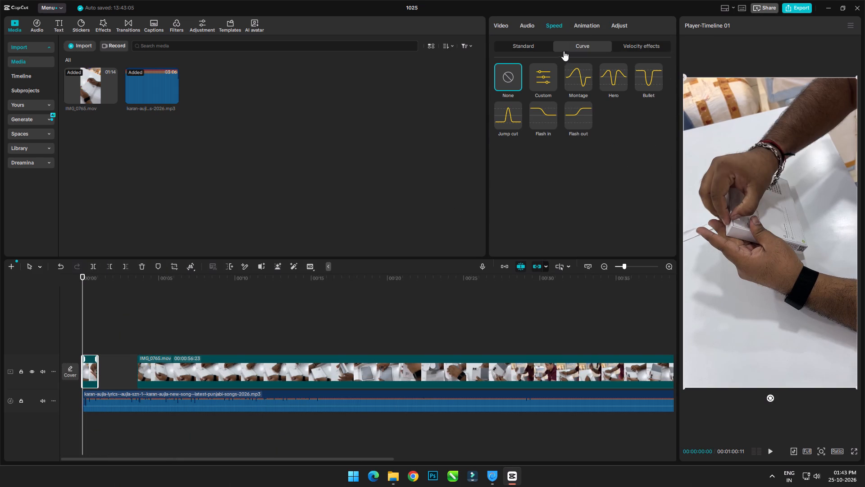
click(545, 79)
scroll(548, 181, down, 1)
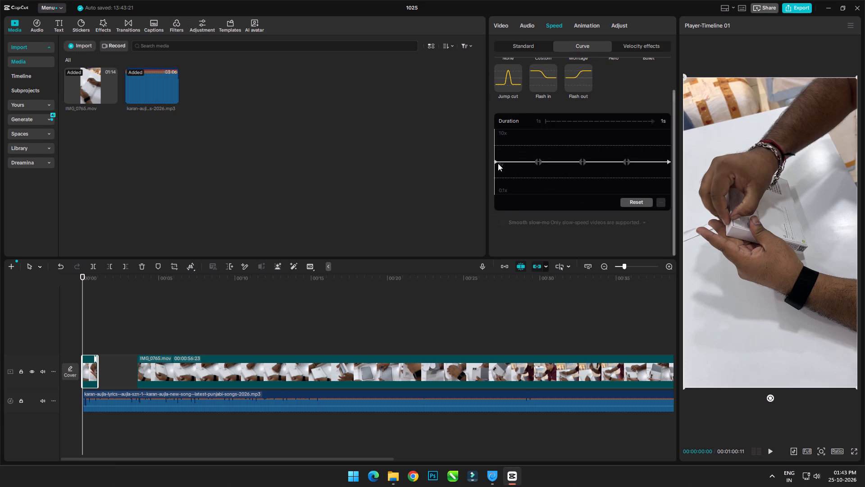
drag(495, 162, 494, 181)
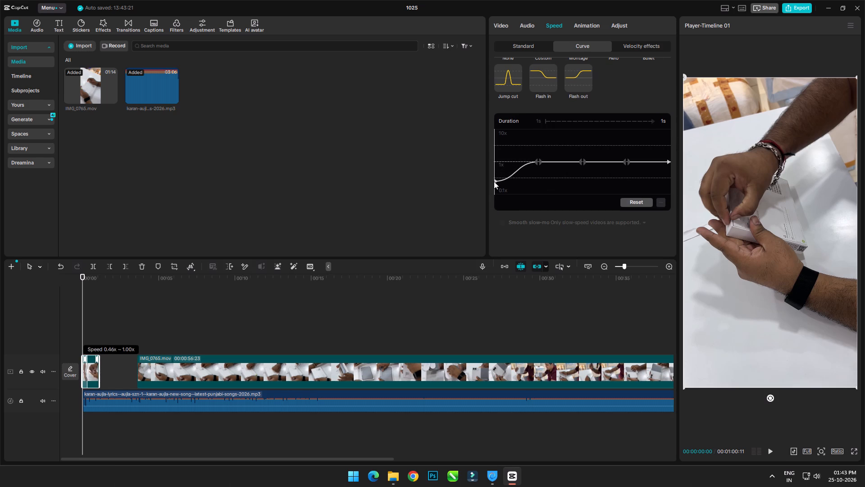
drag(494, 181, 494, 187)
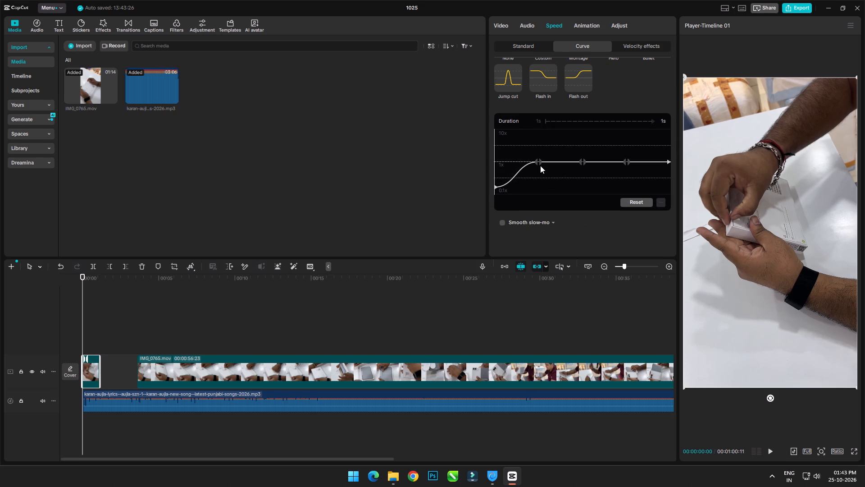
Delete the two interior speed-curve points nearest the start, making one long ramp up to 1x.
click(538, 163)
click(662, 203)
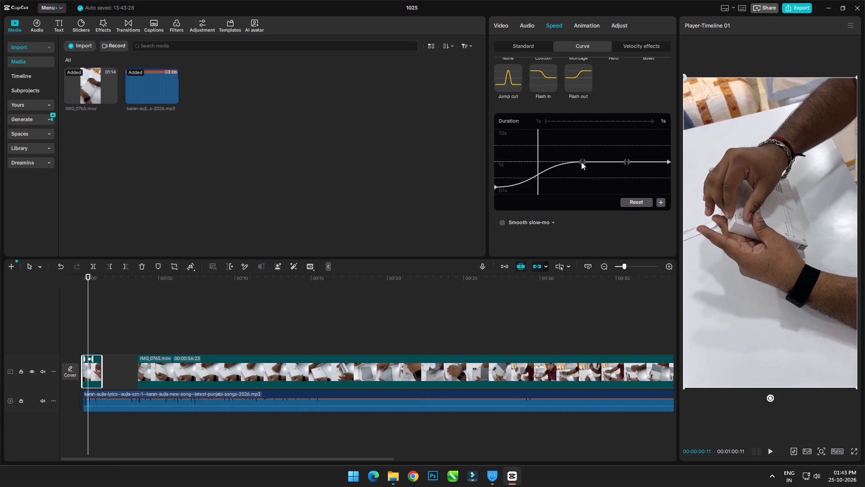
click(581, 162)
click(661, 202)
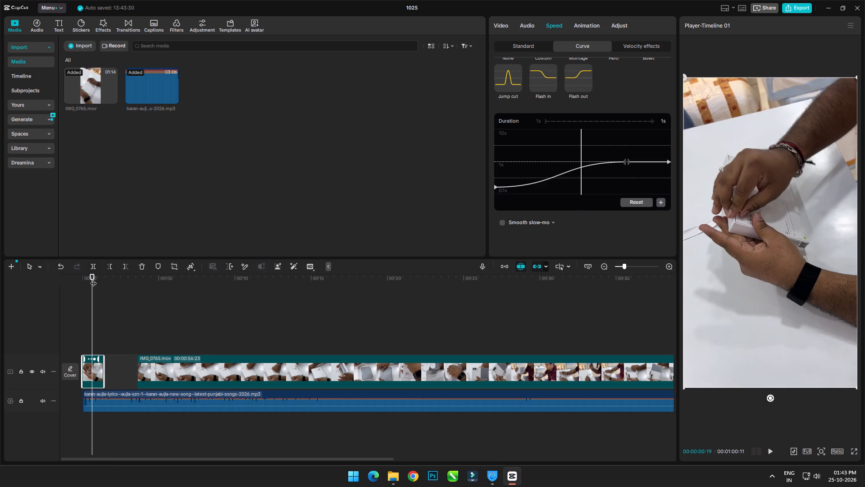
Turn on Smooth slow-mo for the opening piece and set its method to Optical flow.
drag(93, 279, 65, 283)
scroll(567, 203, down, 1)
click(503, 222)
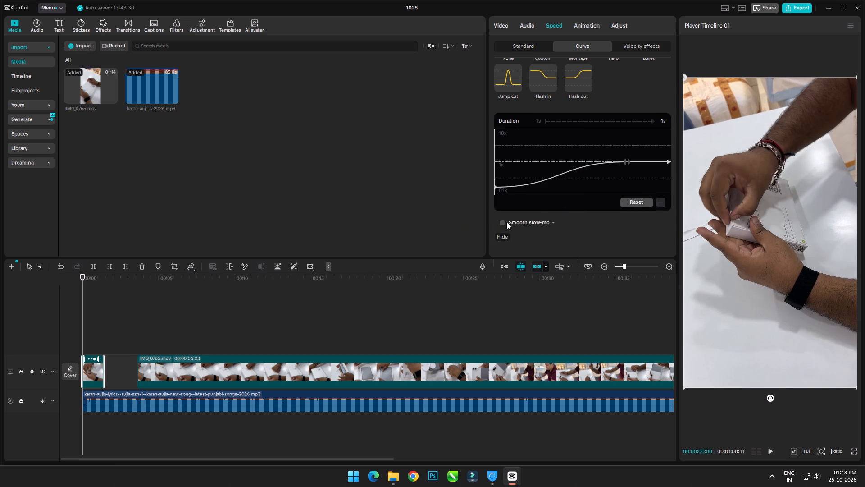
click(554, 222)
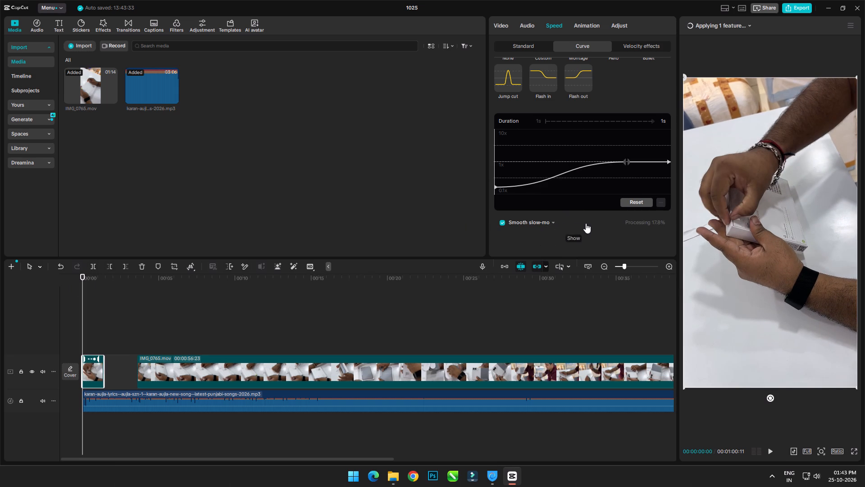
scroll(590, 223, down, 2)
click(552, 221)
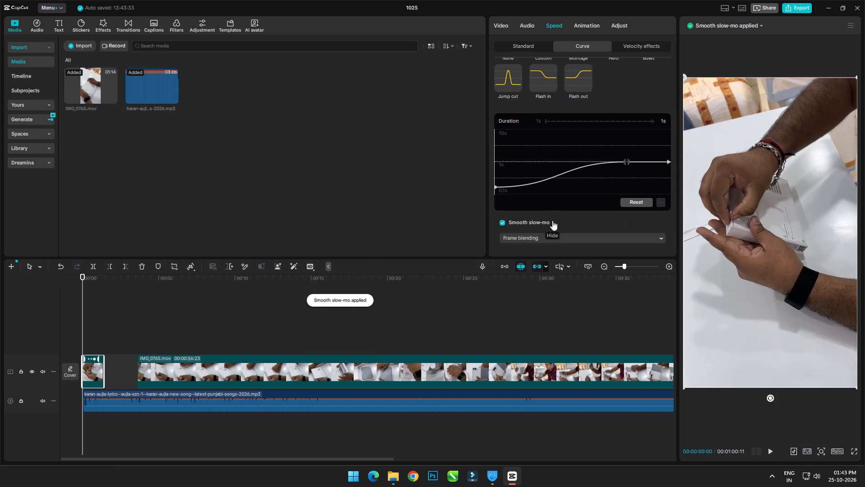
click(550, 232)
click(550, 239)
scroll(606, 229, down, 2)
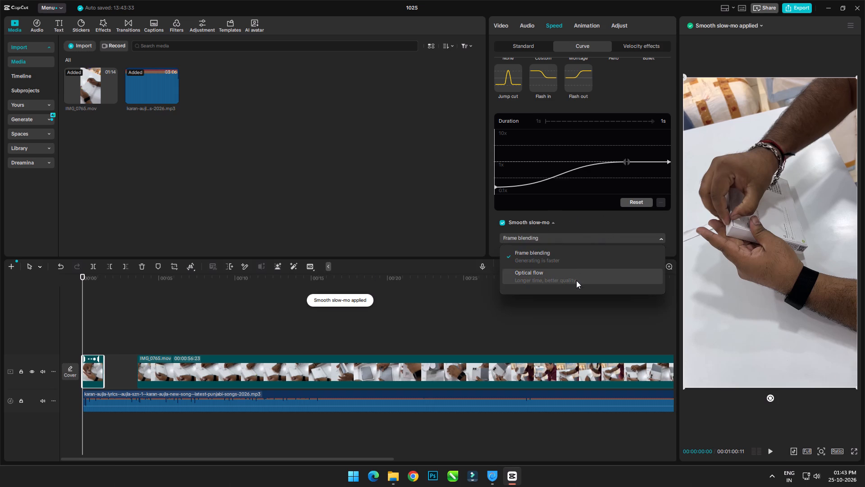
click(576, 280)
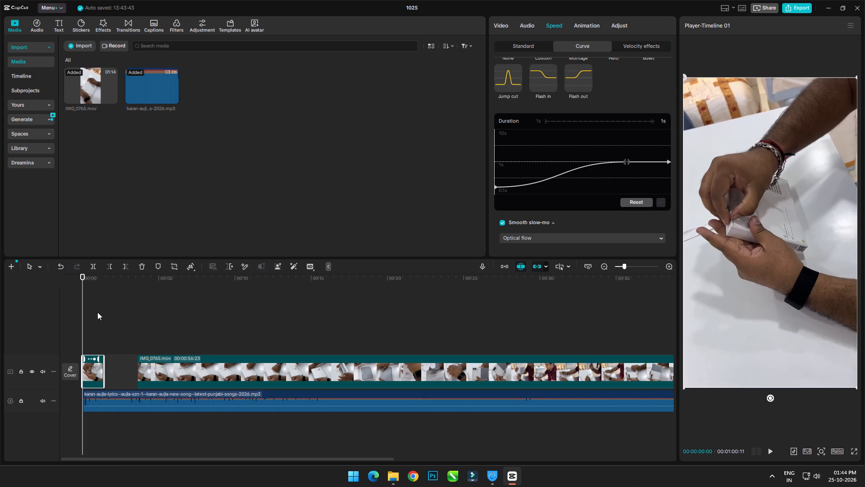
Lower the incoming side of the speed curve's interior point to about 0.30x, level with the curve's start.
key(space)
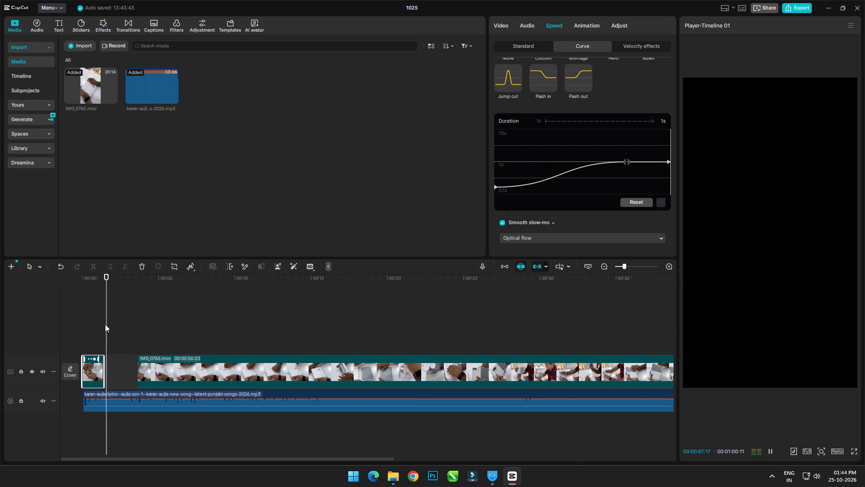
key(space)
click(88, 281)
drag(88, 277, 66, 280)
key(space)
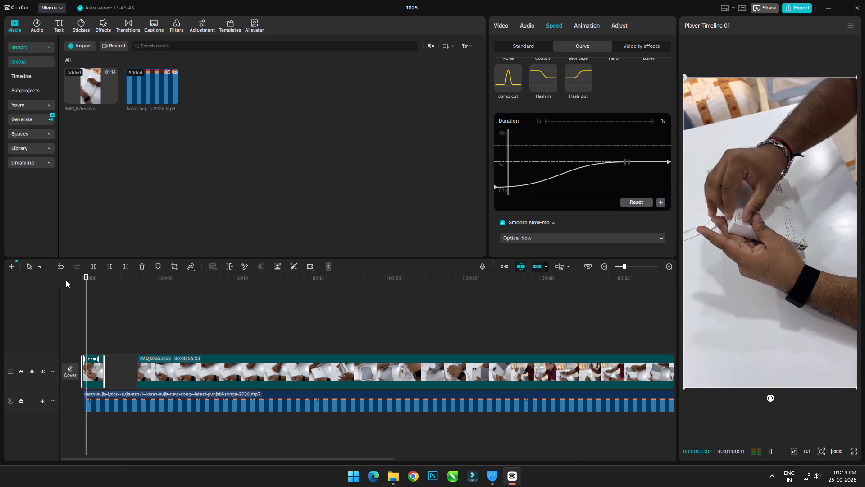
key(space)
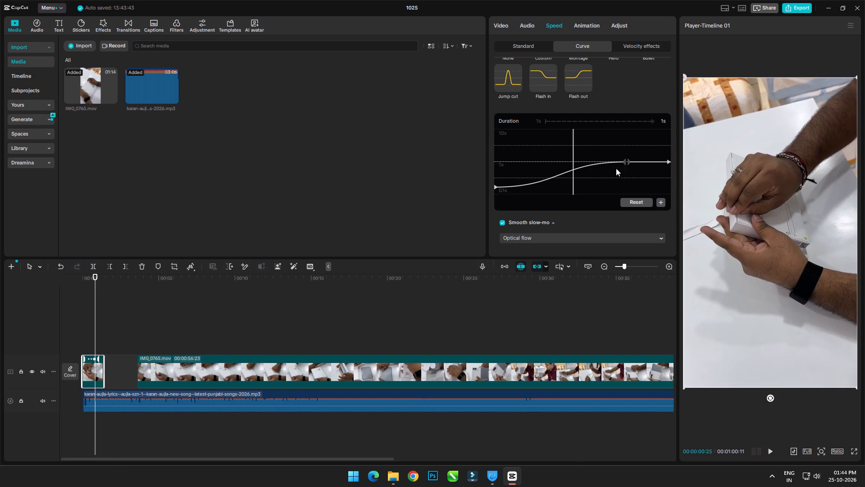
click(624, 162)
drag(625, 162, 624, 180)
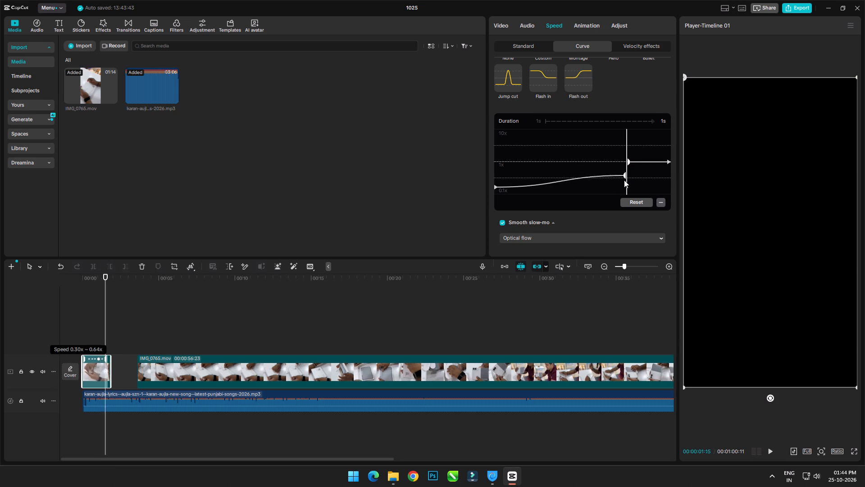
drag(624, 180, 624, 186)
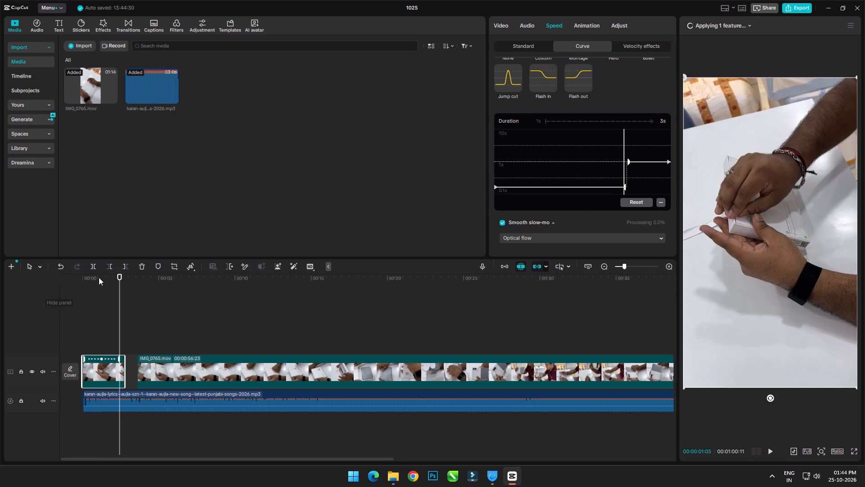
Play the slowed opening piece repeatedly from the start to check its slow motion against the music.
click(99, 277)
drag(100, 276, 49, 279)
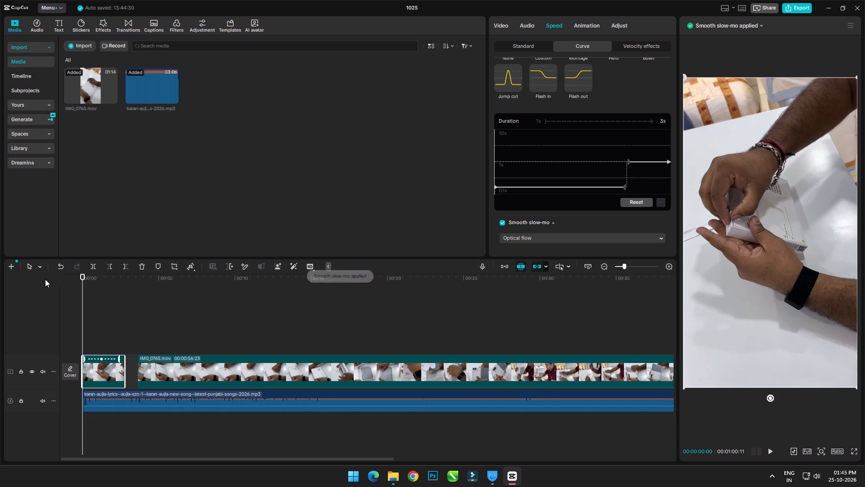
key(Home)
key(space)
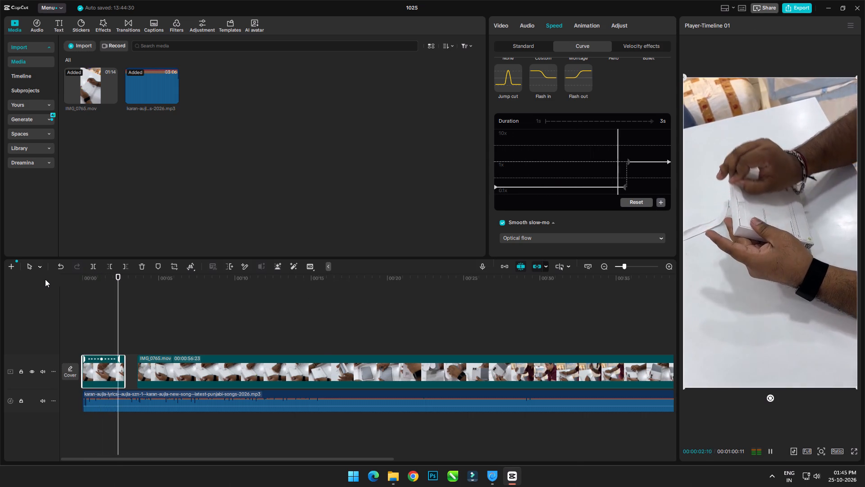
key(space)
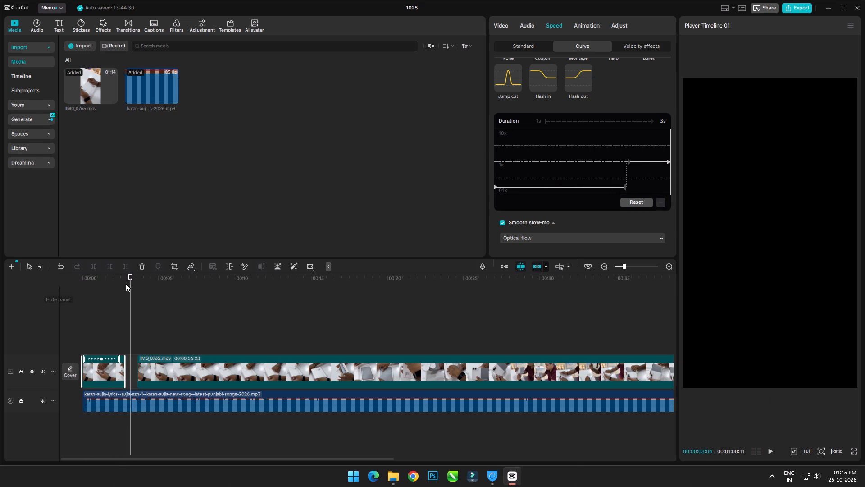
click(115, 279)
drag(115, 277, 46, 281)
key(space)
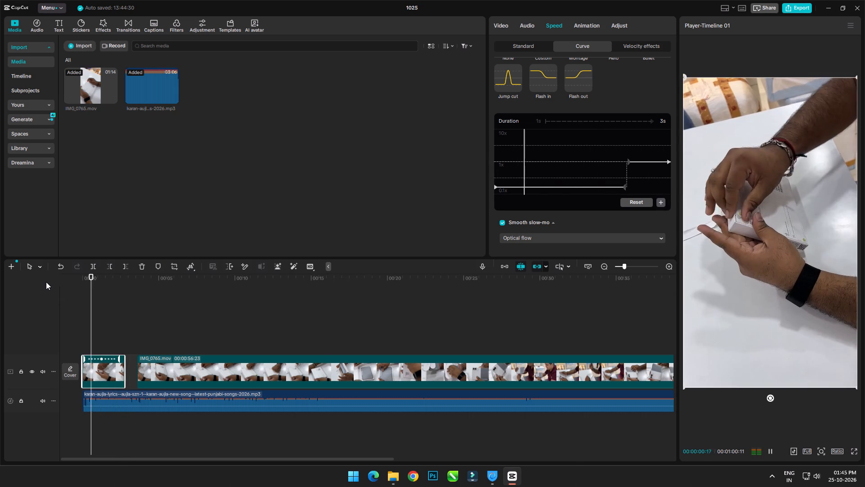
key(space)
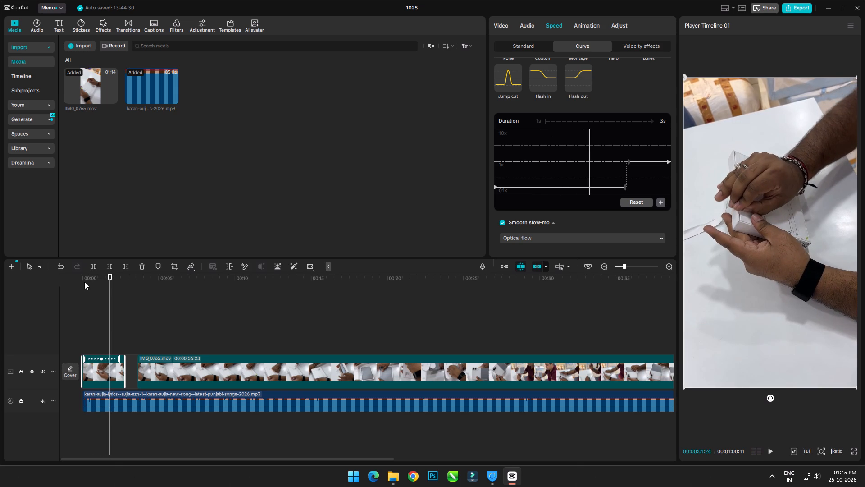
drag(109, 277, 64, 279)
key(space)
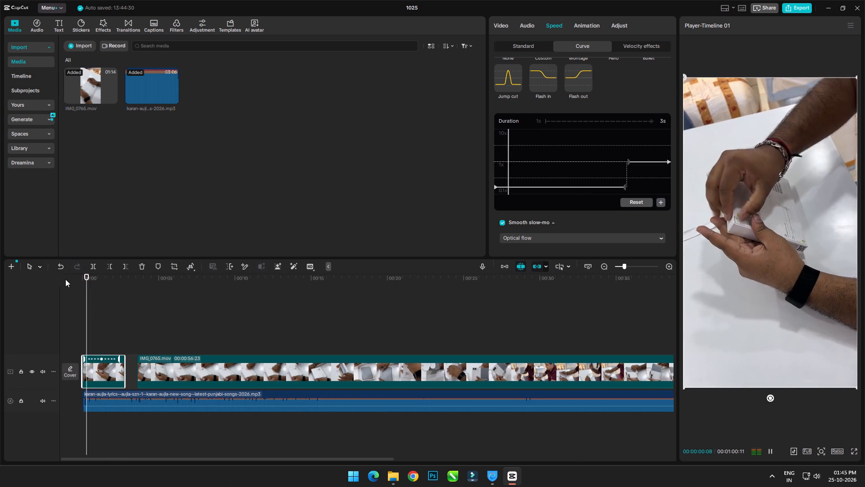
key(space)
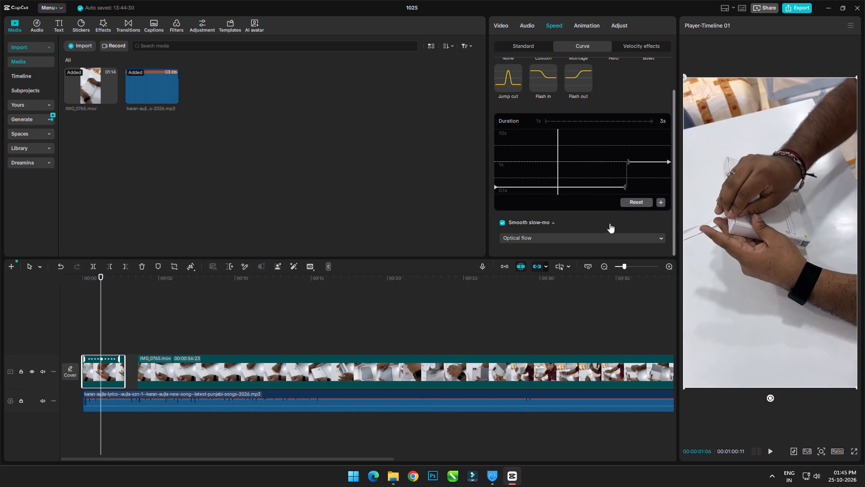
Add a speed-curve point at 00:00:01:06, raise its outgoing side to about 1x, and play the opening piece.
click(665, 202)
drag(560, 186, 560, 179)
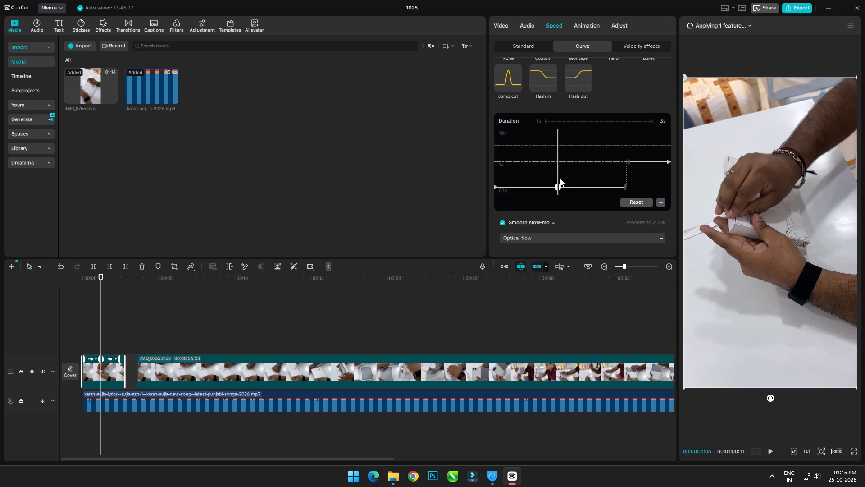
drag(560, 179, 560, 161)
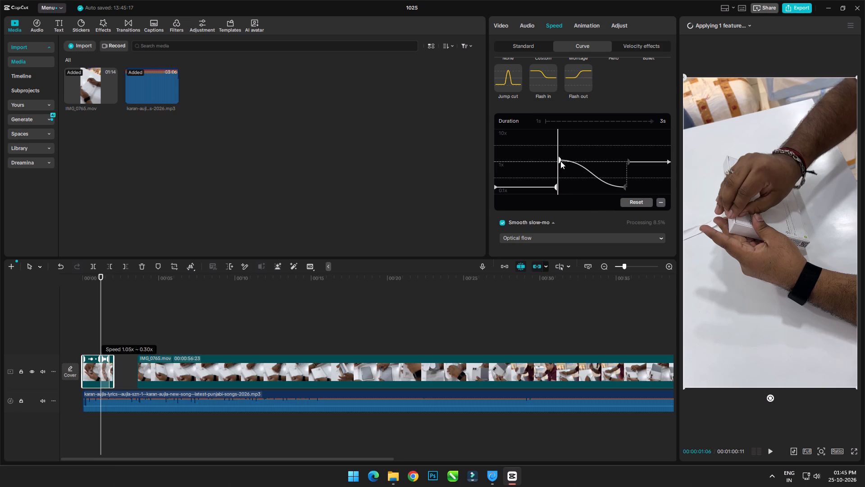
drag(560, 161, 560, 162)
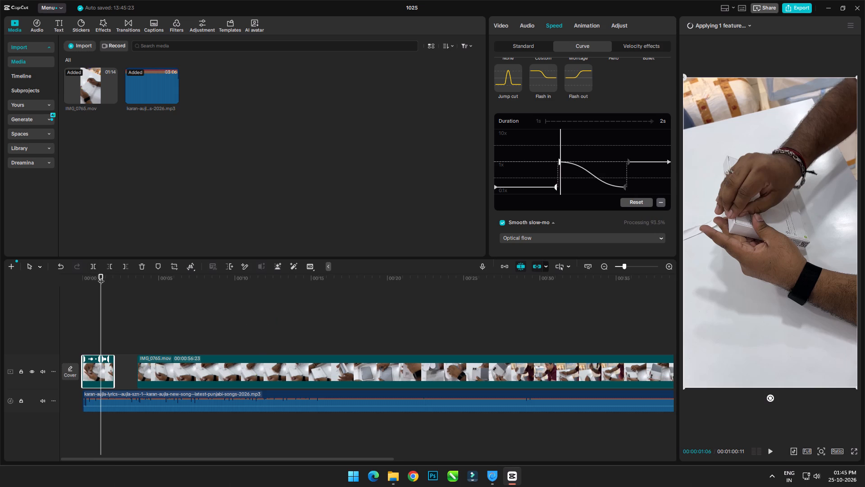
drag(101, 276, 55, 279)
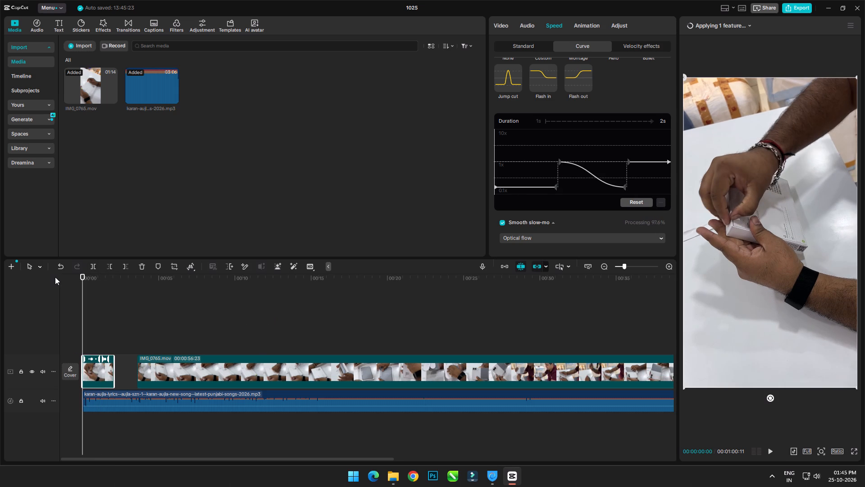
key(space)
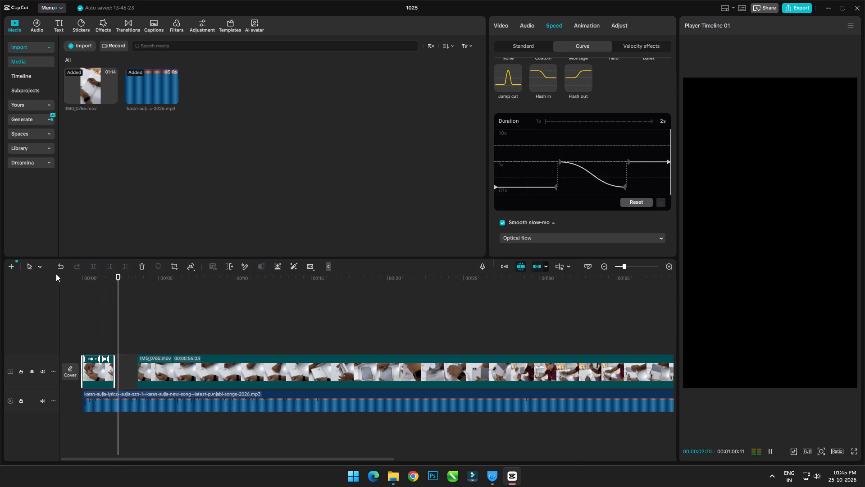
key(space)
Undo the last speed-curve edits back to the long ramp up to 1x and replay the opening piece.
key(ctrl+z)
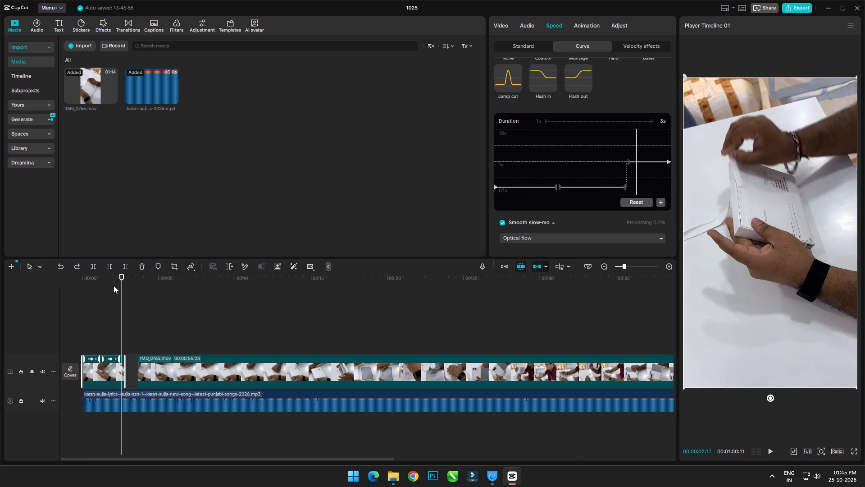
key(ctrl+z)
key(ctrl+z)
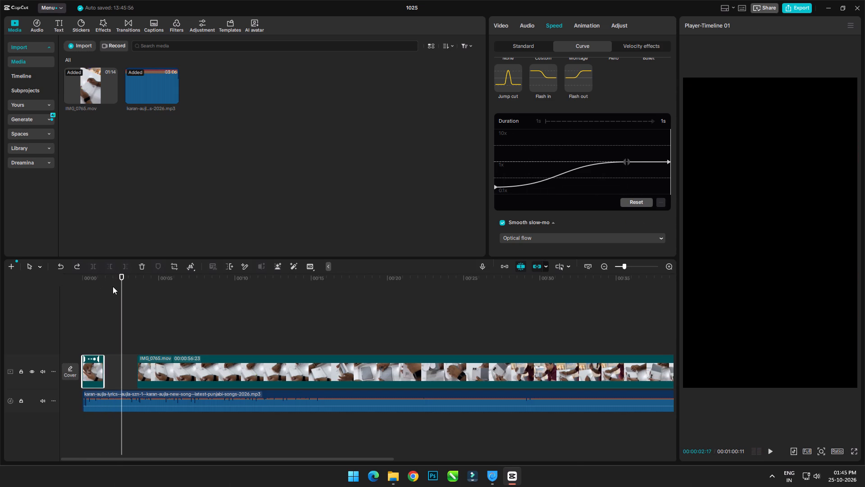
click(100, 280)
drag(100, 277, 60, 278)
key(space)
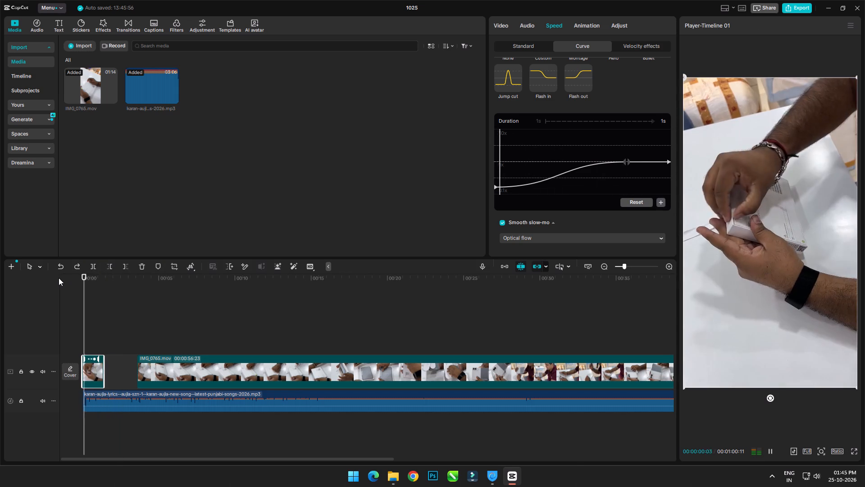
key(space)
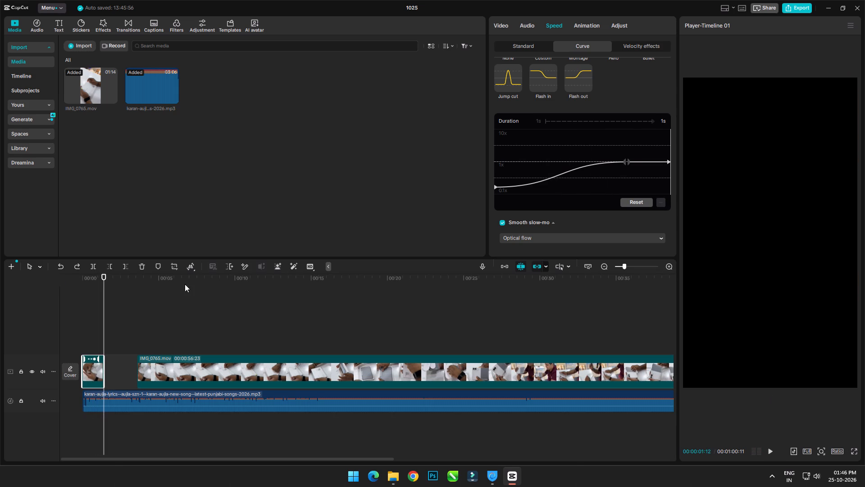
Split the long video piece at 00:00:12:03 and select the part before the cut.
drag(105, 276, 150, 283)
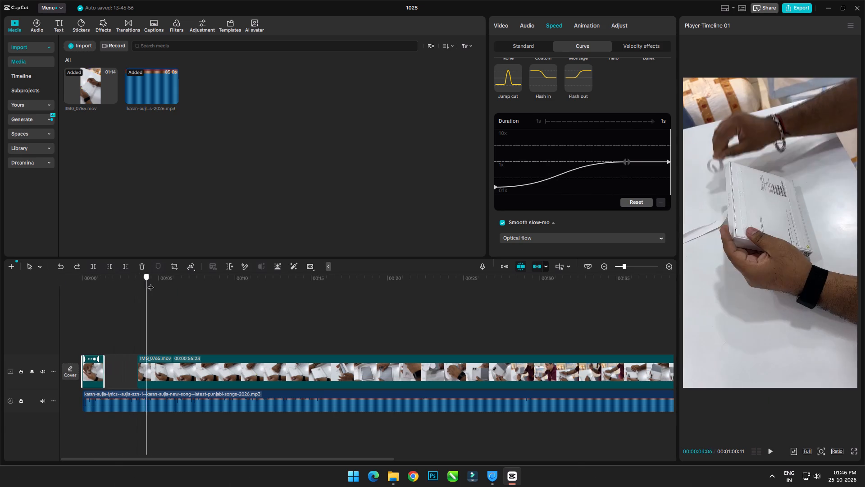
drag(150, 283, 163, 289)
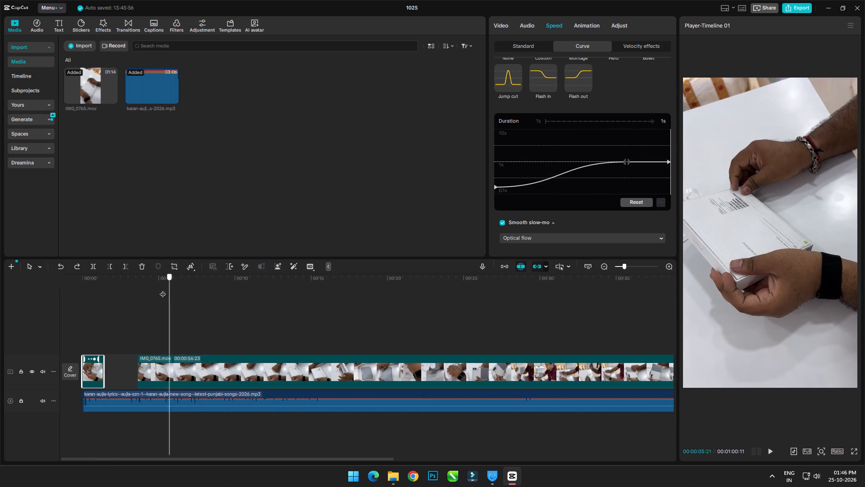
drag(163, 289, 172, 294)
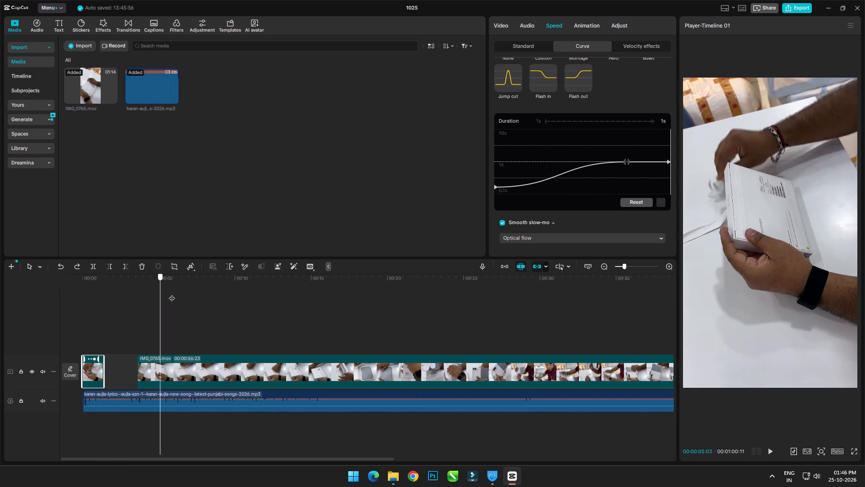
drag(172, 294, 230, 299)
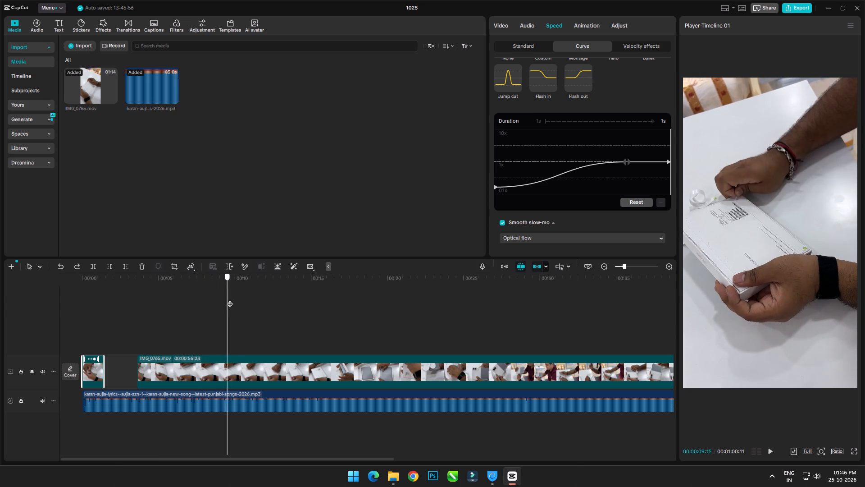
drag(230, 299, 256, 303)
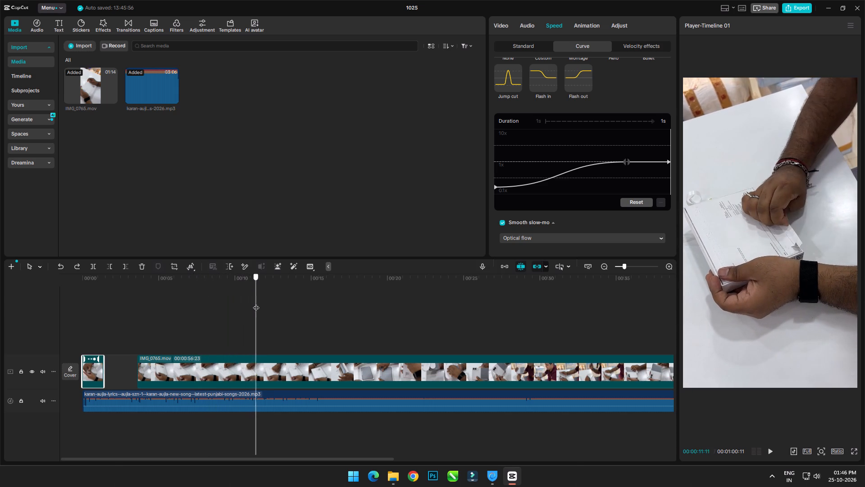
drag(256, 303, 269, 305)
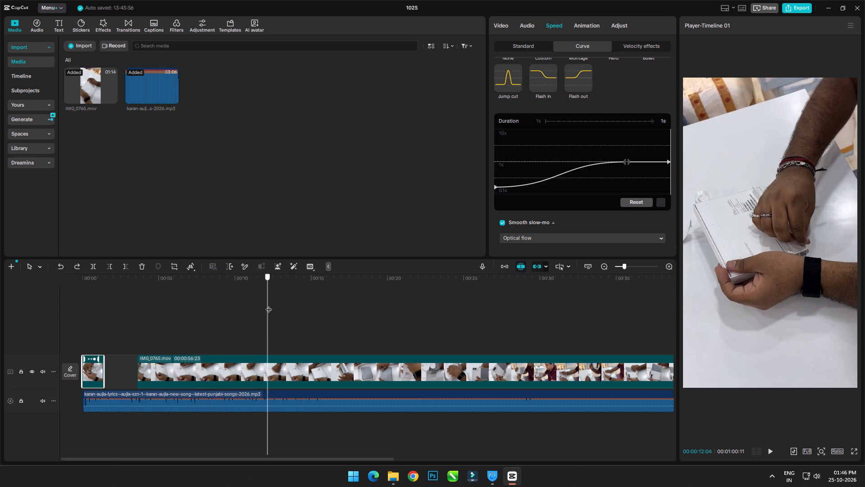
drag(269, 305, 270, 305)
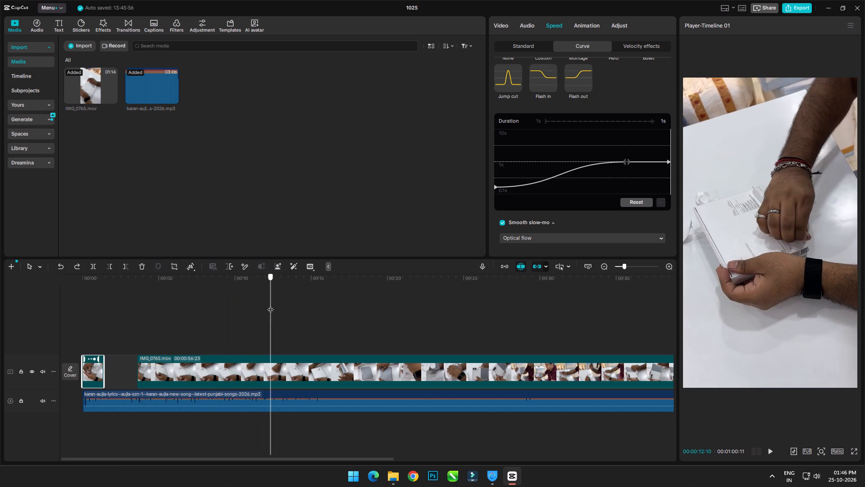
drag(270, 305, 267, 306)
click(255, 366)
key(ctrl+b)
click(253, 362)
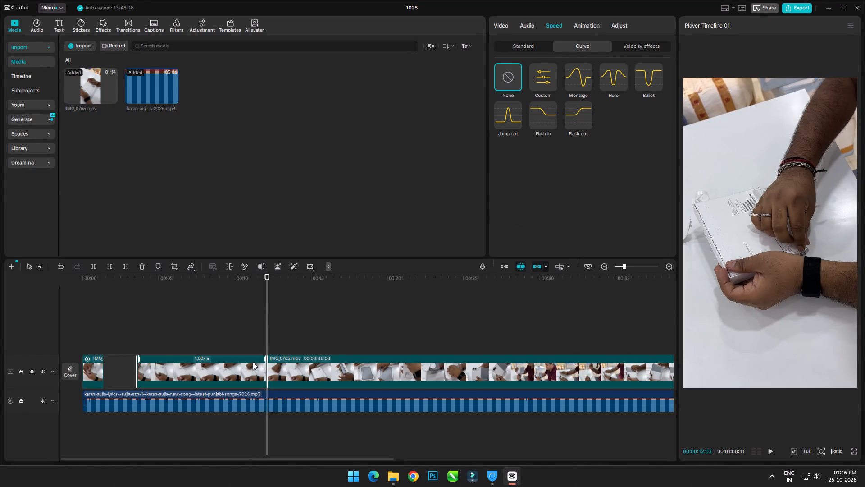
Delete the selected middle piece of the video and move the remaining long piece up against the end of the opening piece.
key(Delete)
click(319, 366)
drag(340, 371, 178, 375)
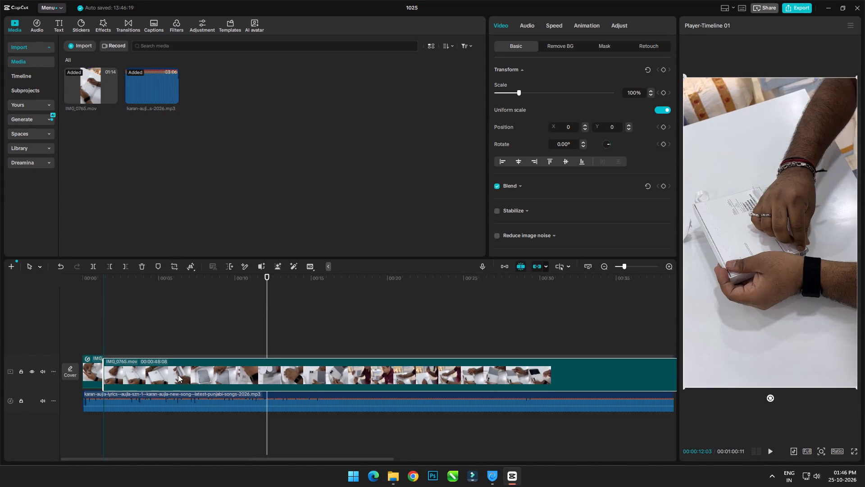
drag(178, 375, 178, 375)
Play the join between the opening piece and the long video piece from near the start.
click(91, 283)
key(space)
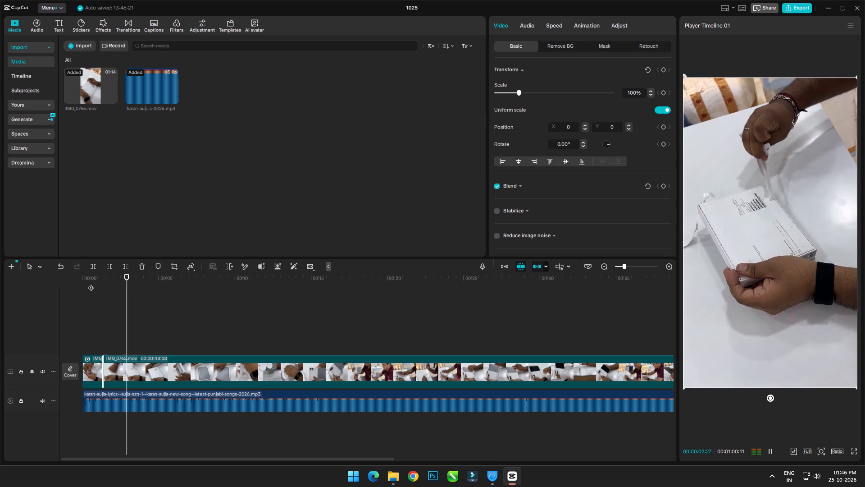
key(space)
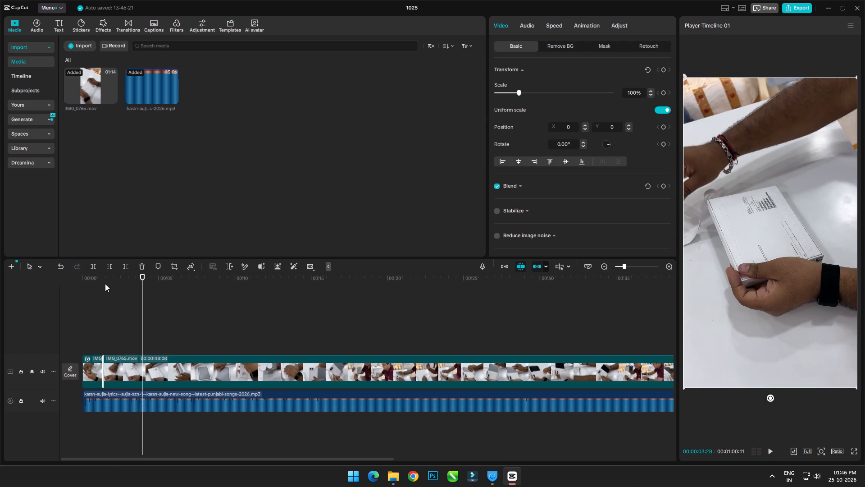
click(97, 280)
key(space)
key(space)
click(87, 278)
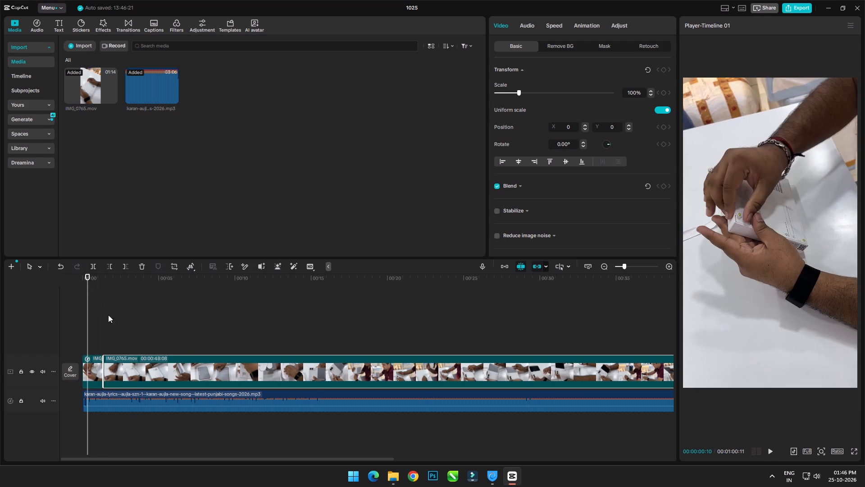
Split the long video piece at 00:00:03:05 and move the part after the cut about 4 seconds later, leaving a gap.
drag(86, 277, 156, 297)
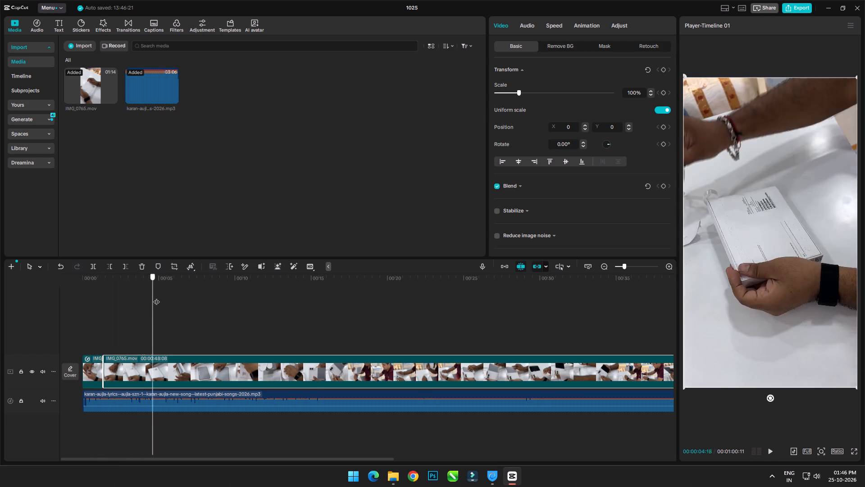
drag(156, 297, 146, 305)
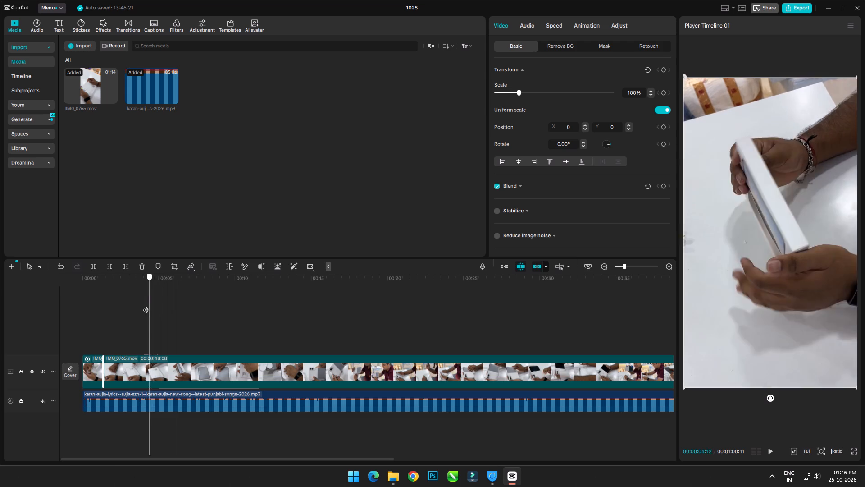
drag(146, 305, 128, 306)
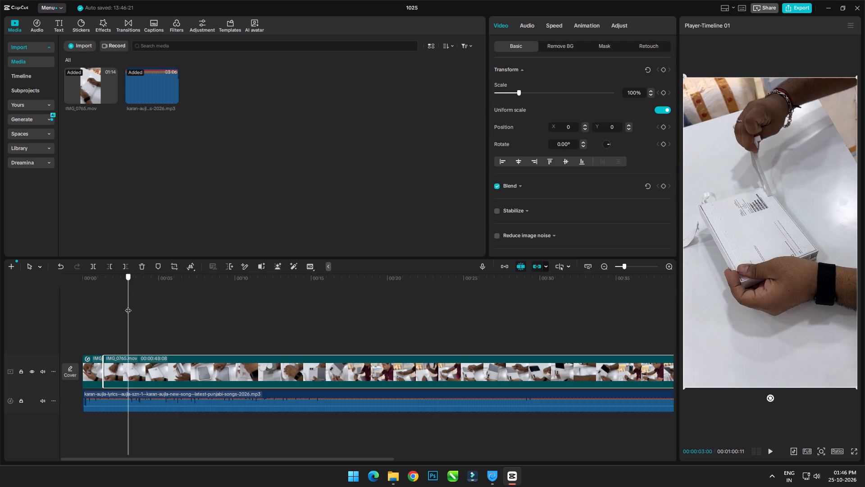
drag(128, 306, 131, 307)
key(Left)
key(Right)
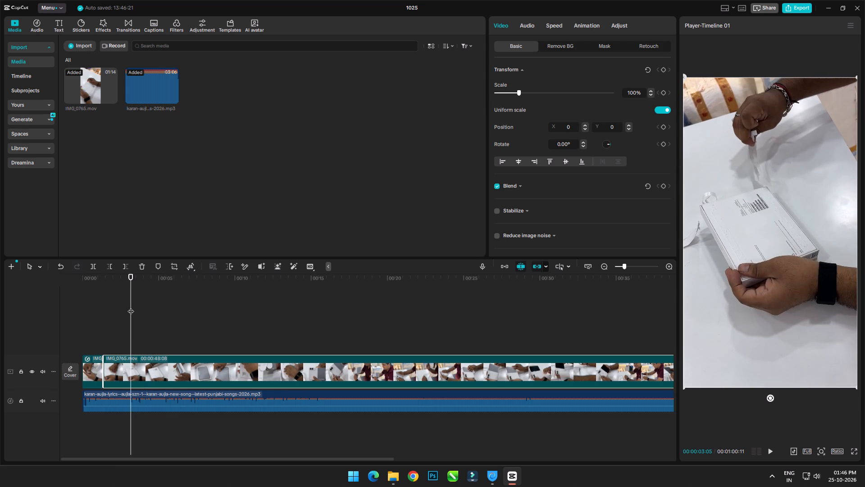
click(154, 372)
key(ctrl+b)
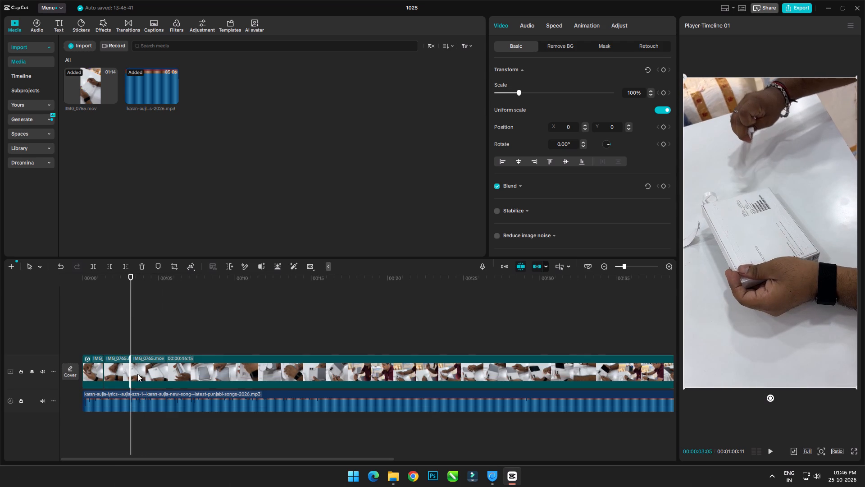
click(121, 373)
drag(186, 372, 254, 372)
Give the short second piece a custom speed curve starting at about 0.3x, with its first two middle points removed.
click(126, 372)
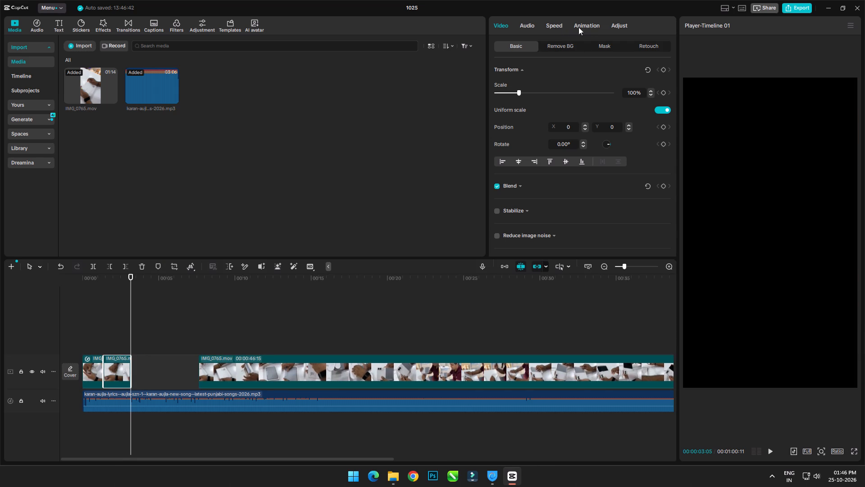
click(554, 28)
click(540, 76)
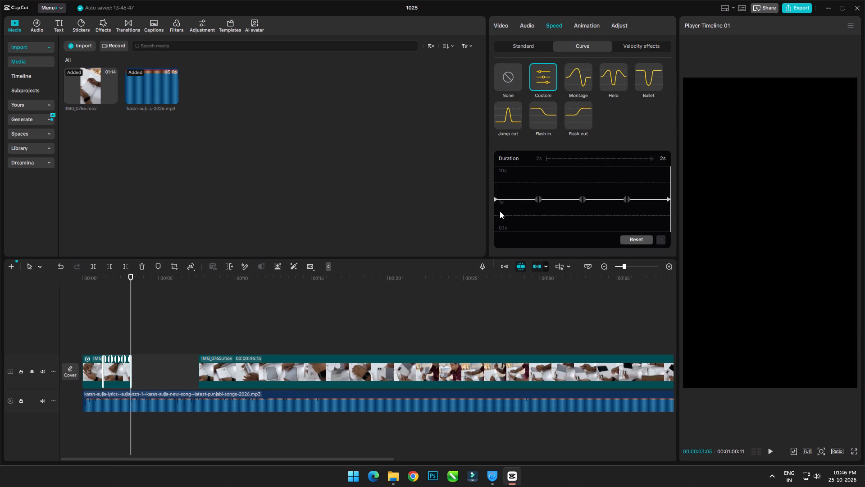
drag(497, 199, 500, 221)
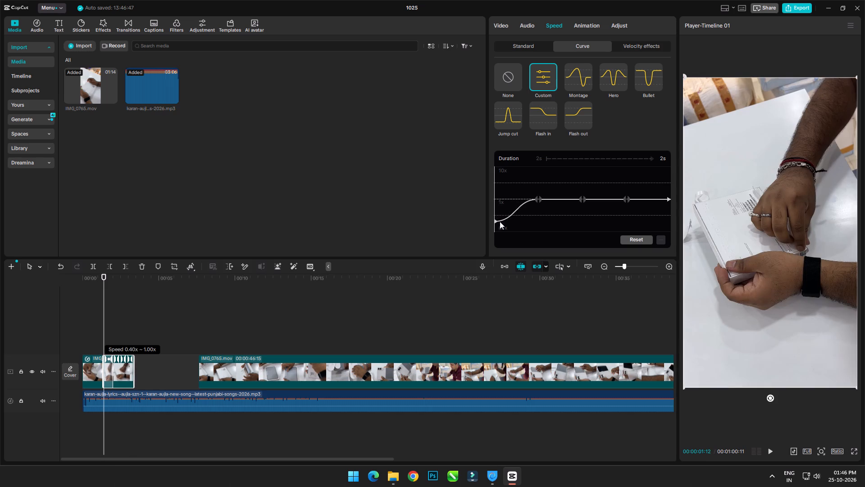
drag(500, 221, 501, 224)
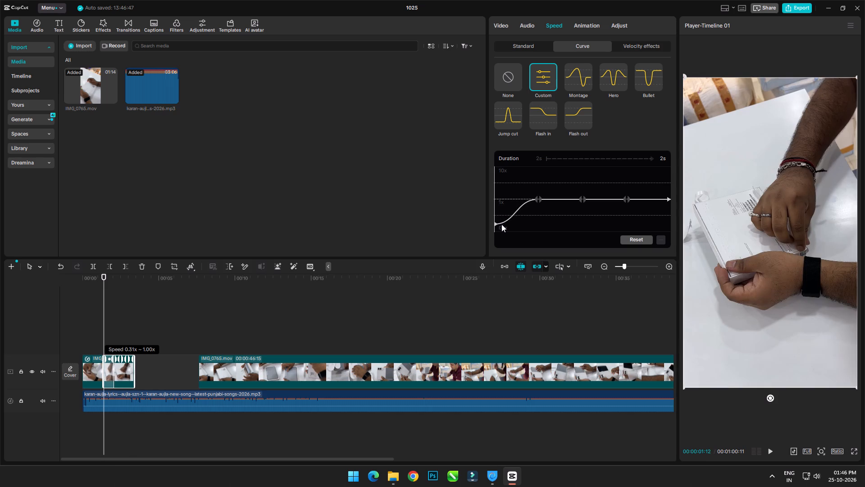
drag(501, 224, 502, 225)
click(538, 200)
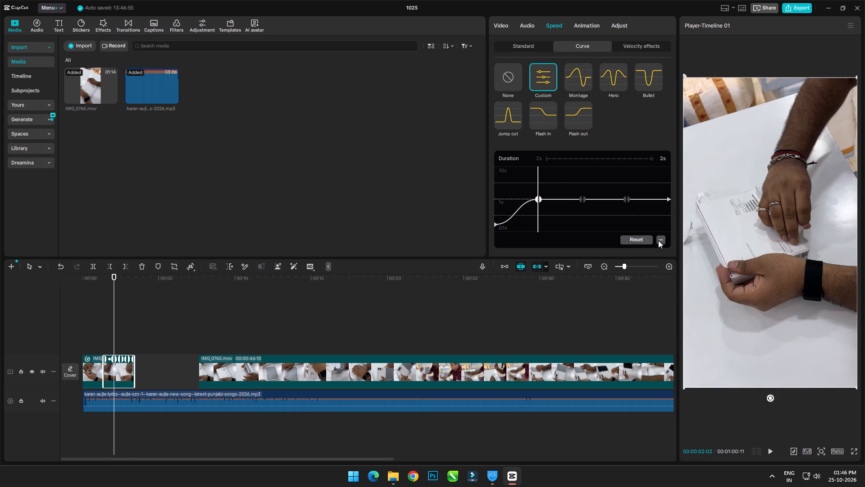
click(662, 240)
click(584, 199)
click(661, 239)
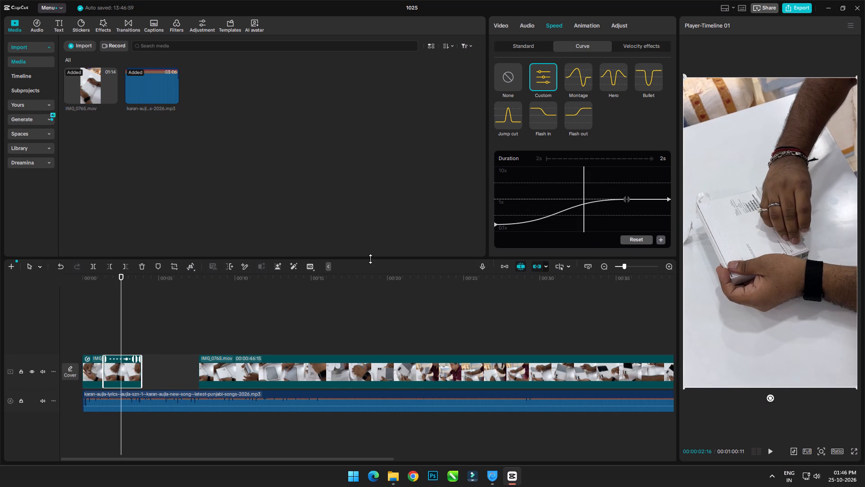
Add the Classic transition Black Fade at the join between the opening piece and the second piece.
click(95, 280)
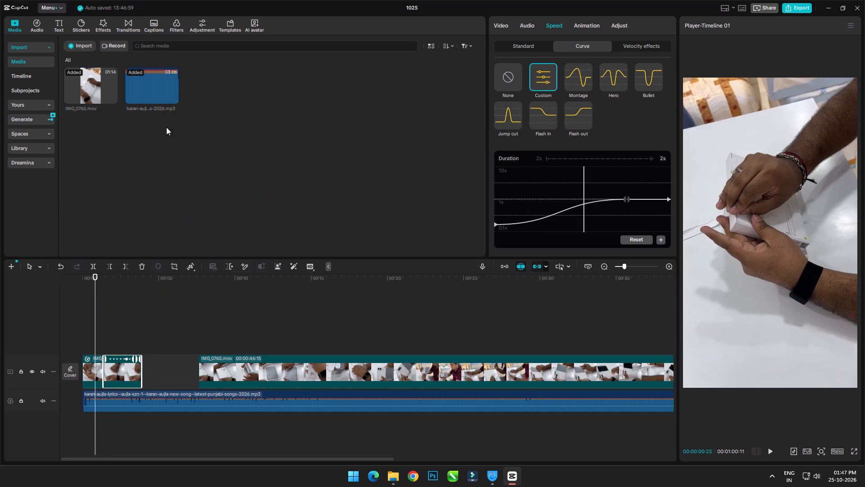
click(128, 24)
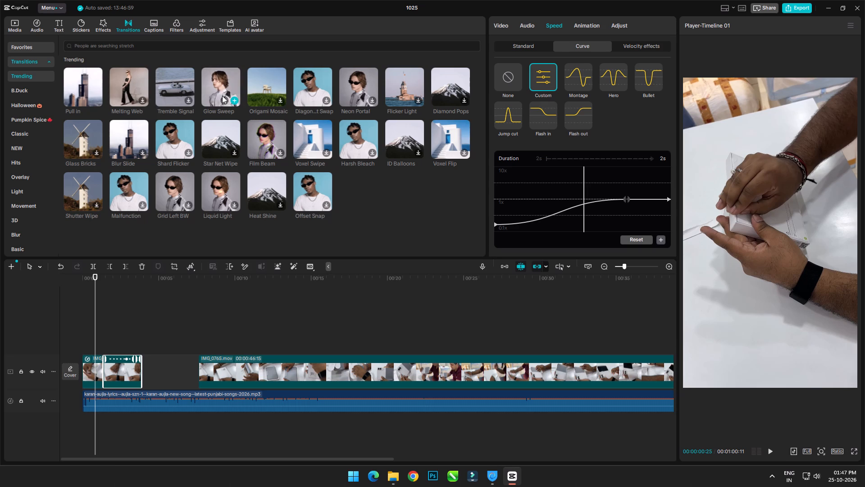
drag(216, 88, 191, 102)
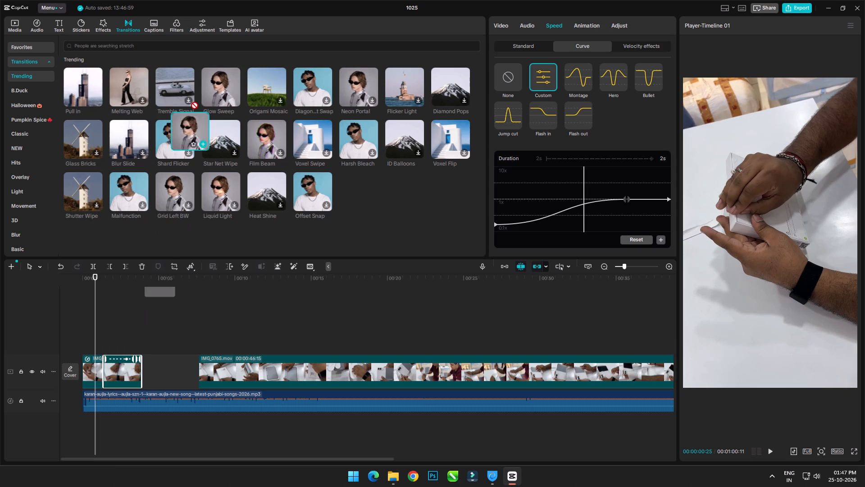
drag(191, 102, 213, 98)
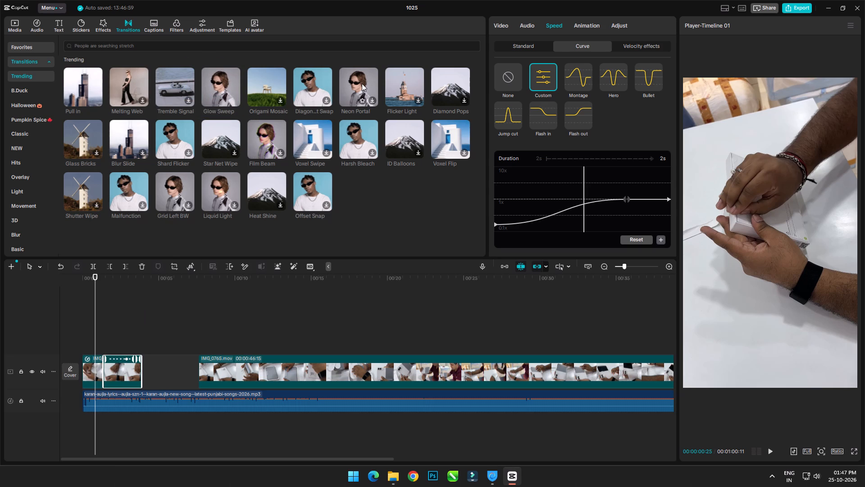
click(22, 140)
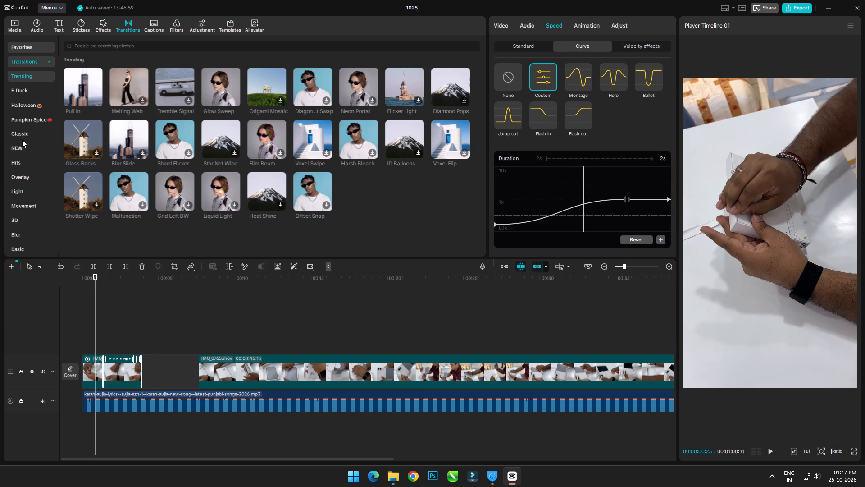
click(26, 134)
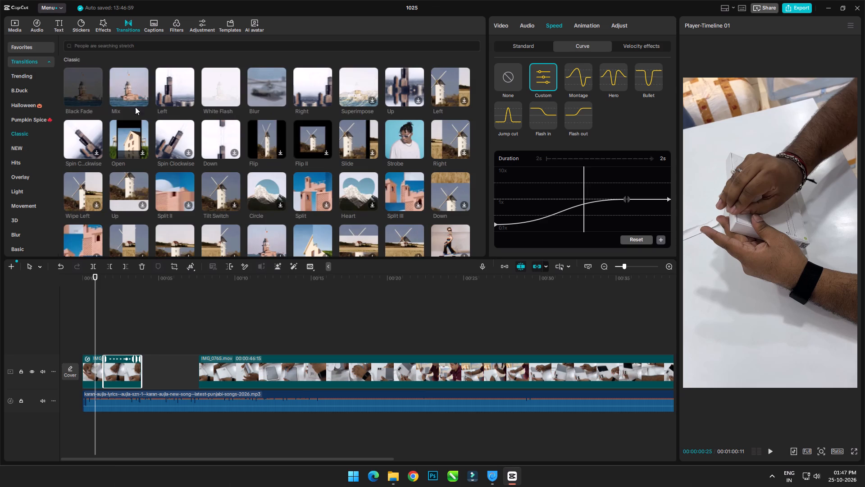
drag(88, 87, 104, 371)
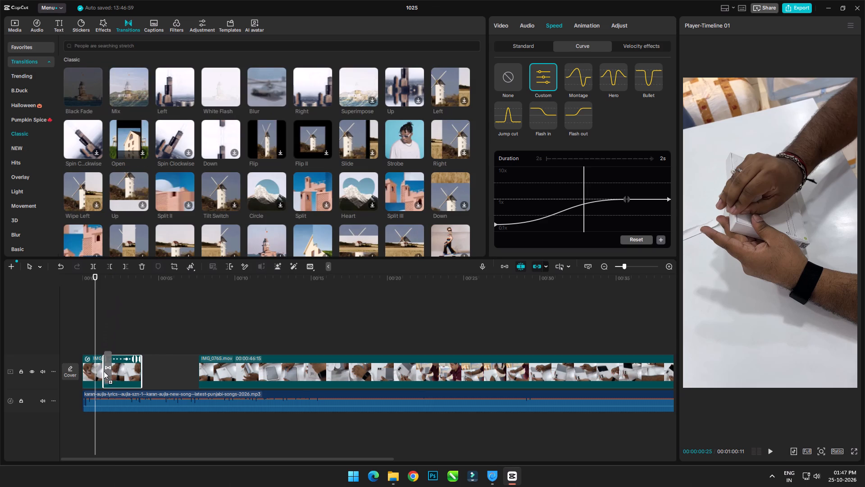
drag(104, 371, 100, 372)
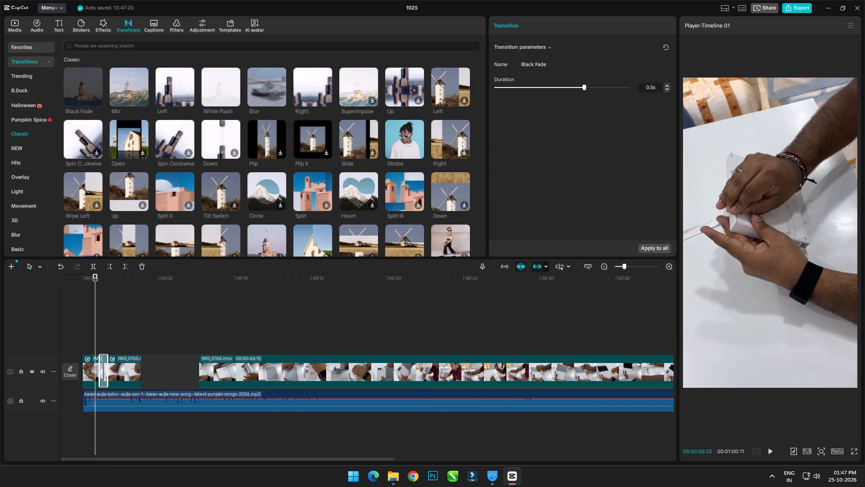
Play the timeline from the start to check the Black Fade and the second piece's slow motion.
drag(95, 275, 53, 283)
key(space)
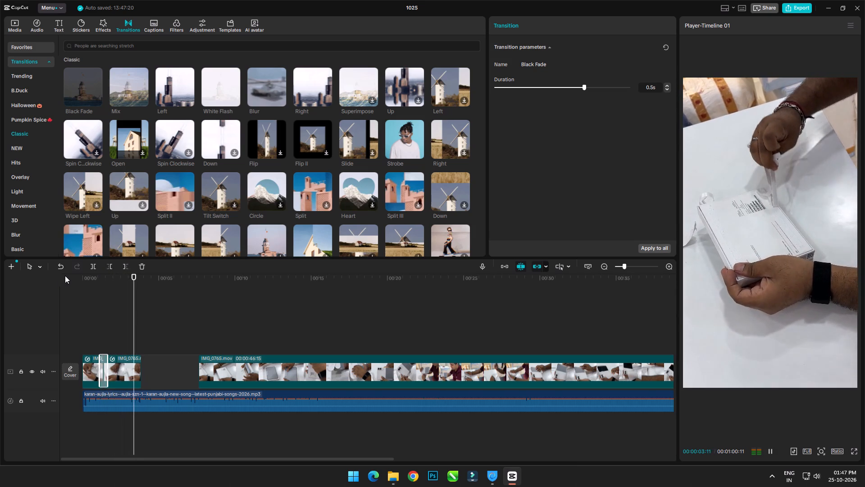
key(space)
key(space)
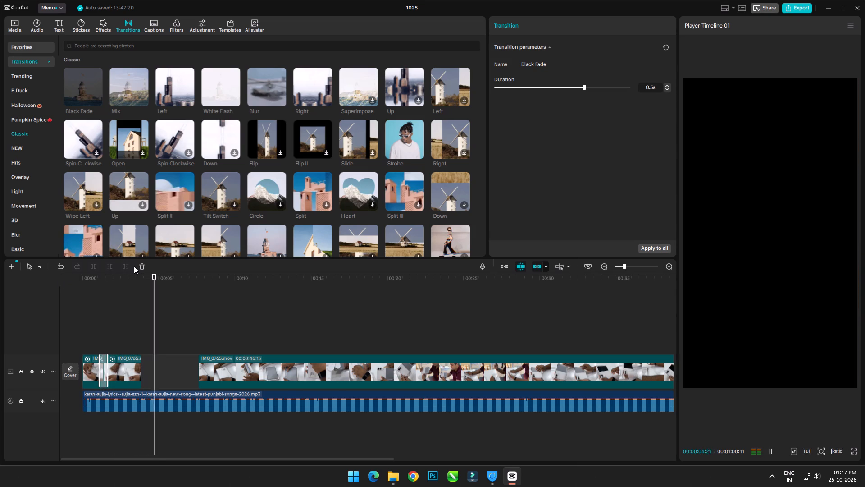
key(space)
click(90, 280)
drag(90, 277, 87, 276)
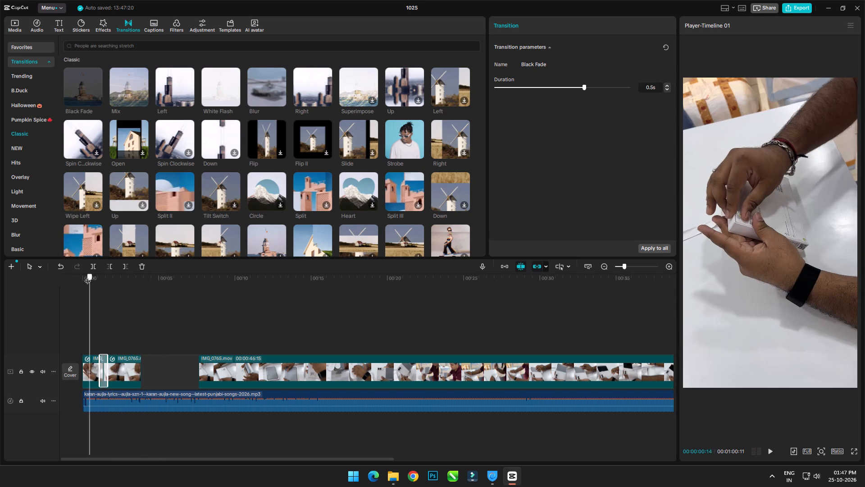
Split the second piece at 00:00:03:20 and delete the short leftover after the cut, keeping the Black Fade transition.
drag(87, 276, 64, 279)
key(space)
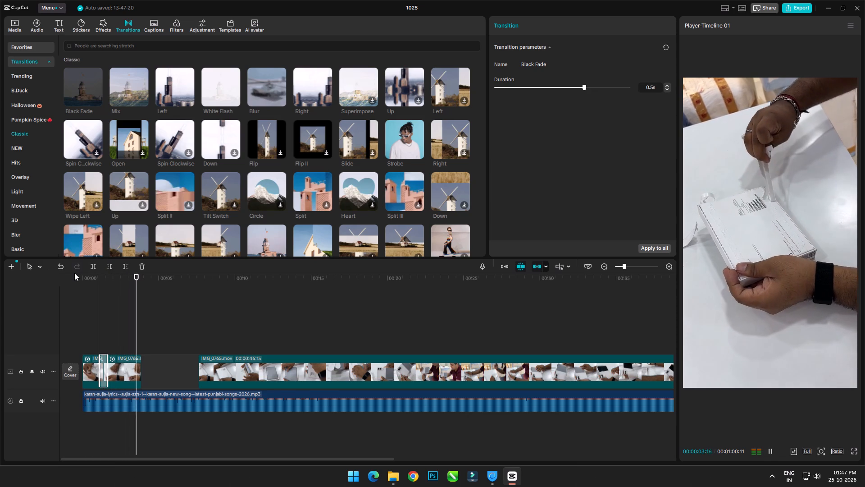
key(space)
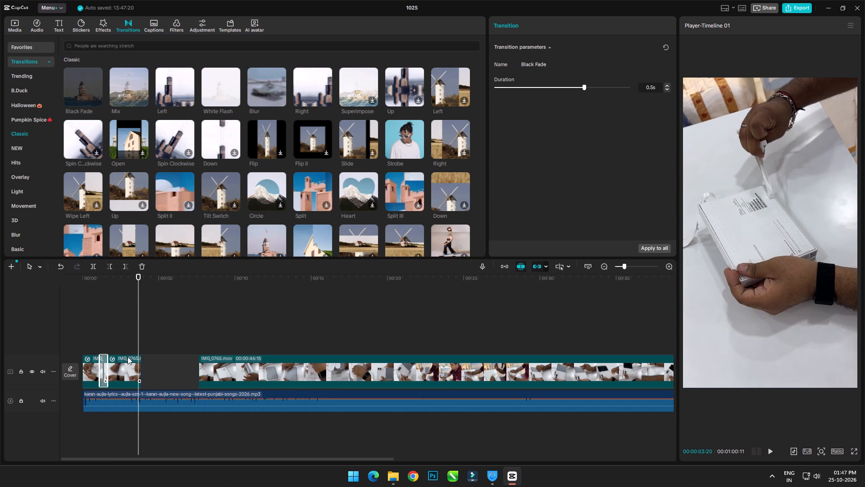
key(ctrl+b)
key(Delete)
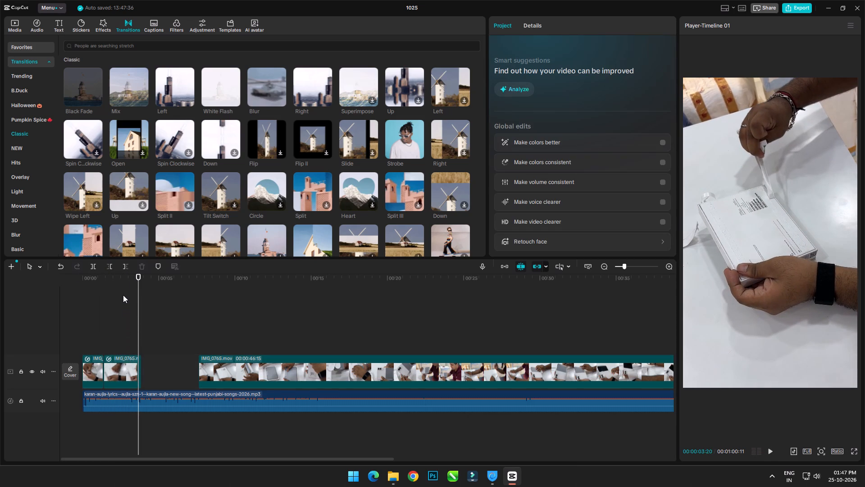
key(ctrl+z)
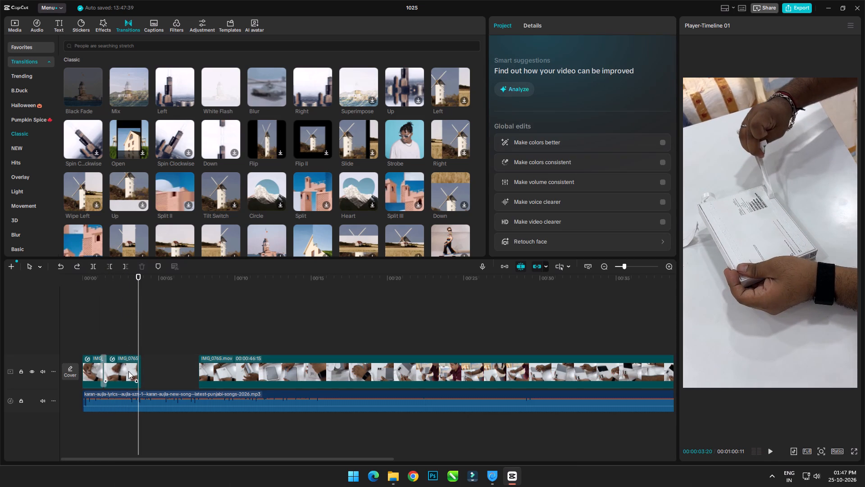
click(129, 372)
click(141, 368)
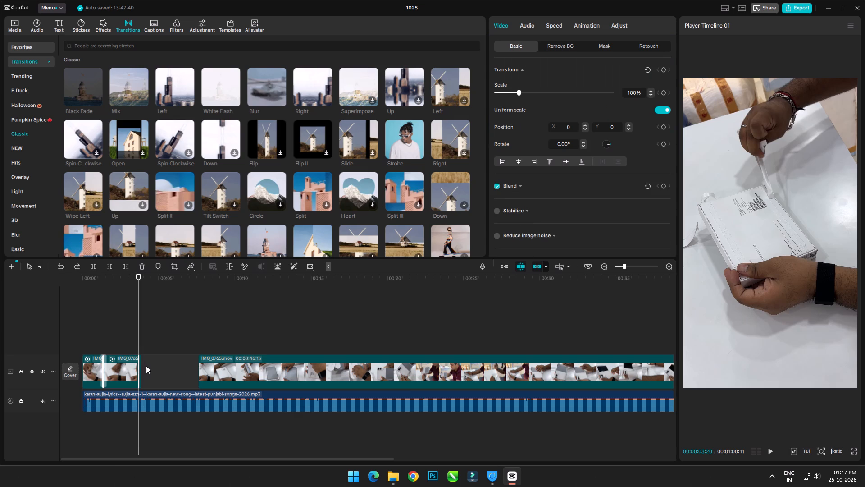
drag(150, 353, 139, 373)
key(Delete)
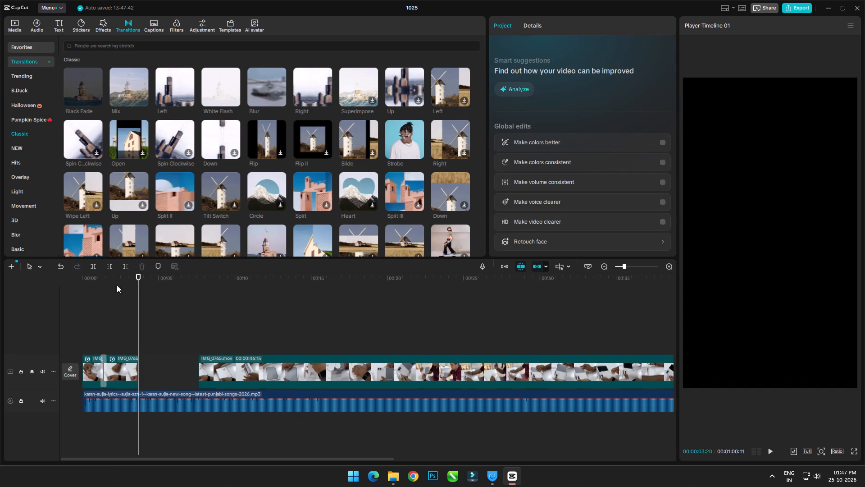
Play from the Black Fade transition through the end of the shortened second piece.
click(99, 280)
key(space)
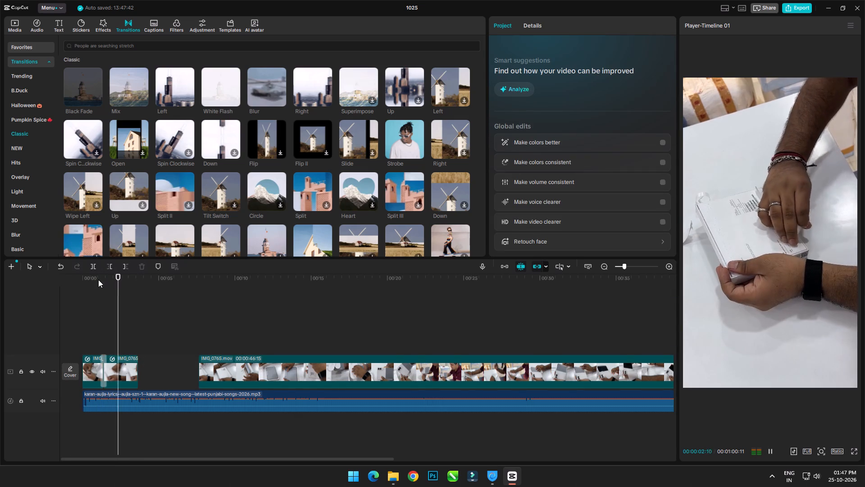
key(space)
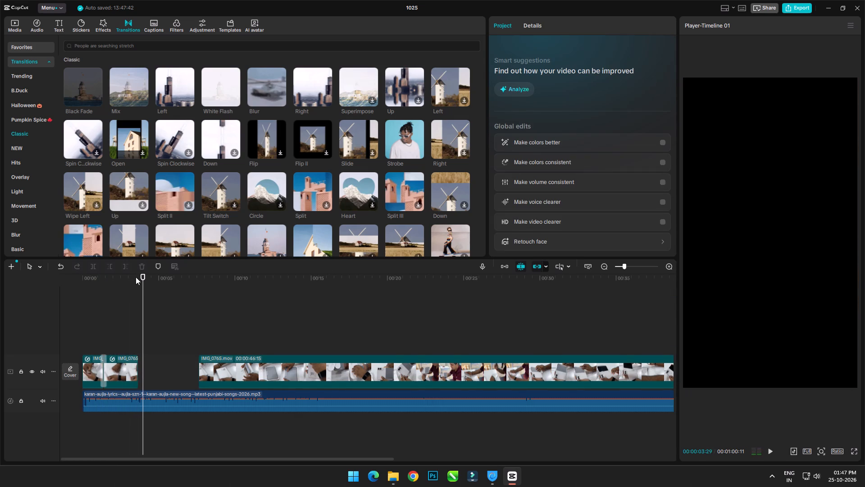
Split the remaining IMG_0765.mov footage at 00:00:10:01, where the box lid is lifted, and delete the part before the cut.
click(200, 281)
drag(199, 276, 194, 279)
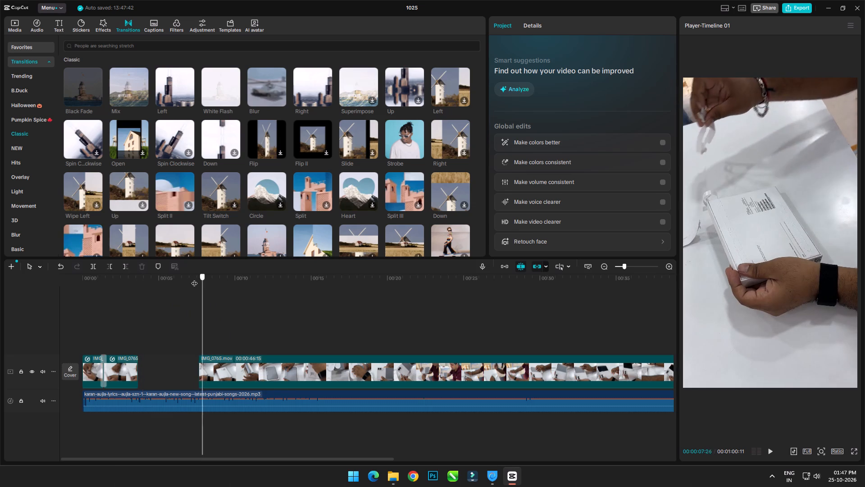
drag(194, 279, 235, 291)
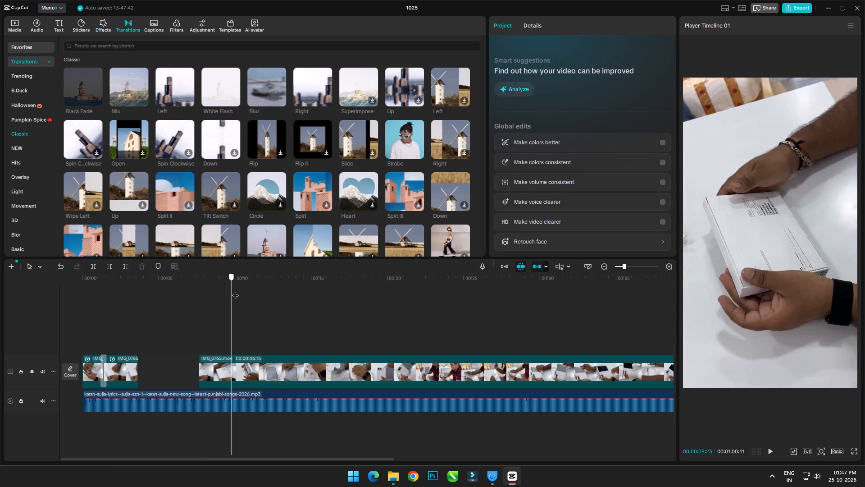
drag(235, 291, 239, 293)
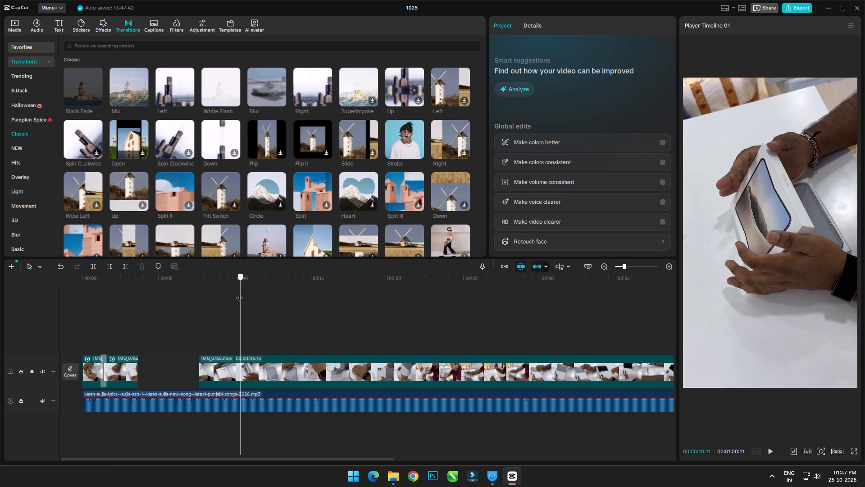
drag(239, 293, 230, 294)
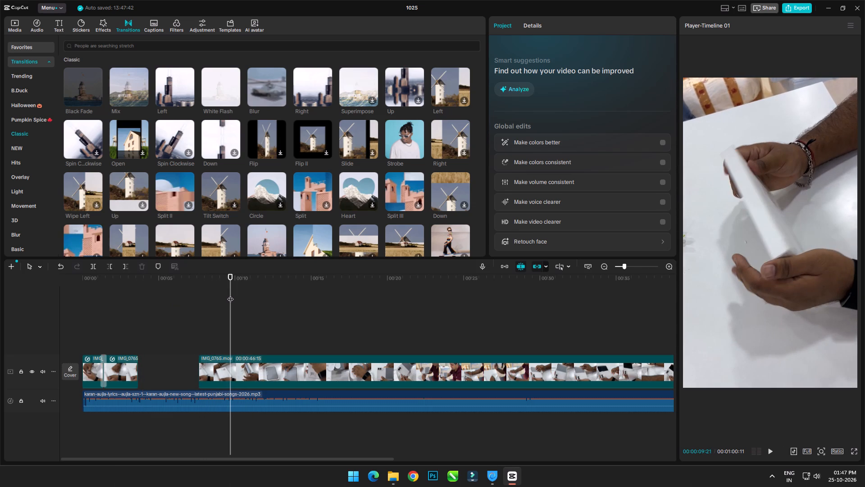
key(Right)
key(Right)
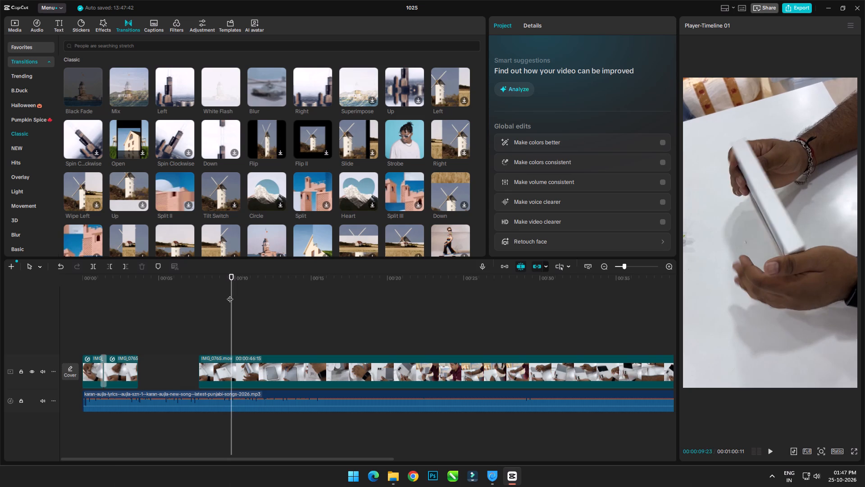
key(Right)
key(Right)
key(Right)
key(Right)
key(Right)
key(Right)
key(Right)
key(Right)
key(Right)
key(Right)
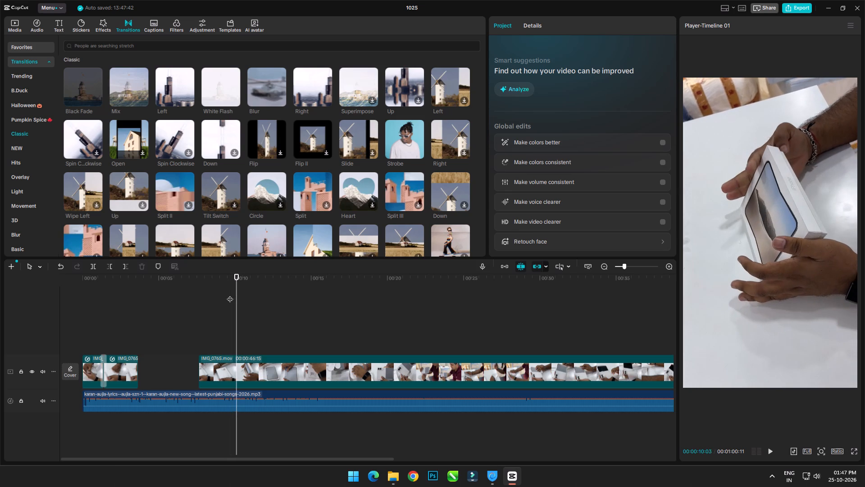
key(Left)
key(Left)
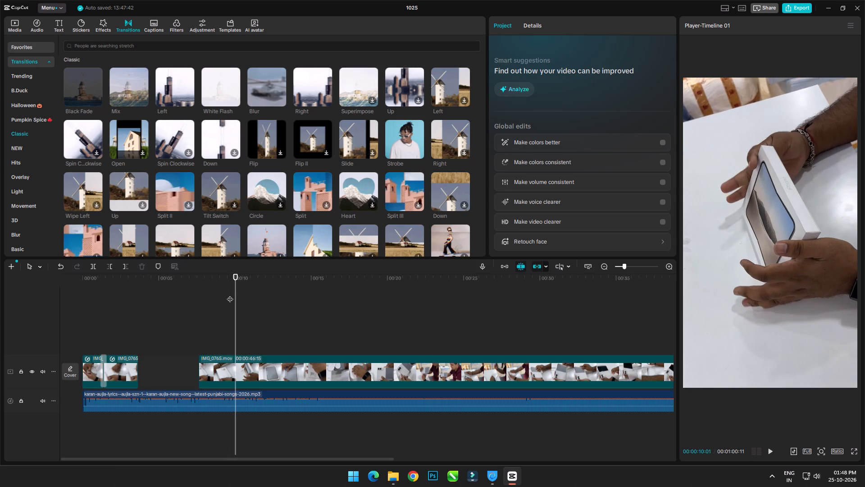
click(209, 364)
key(ctrl+b)
click(211, 367)
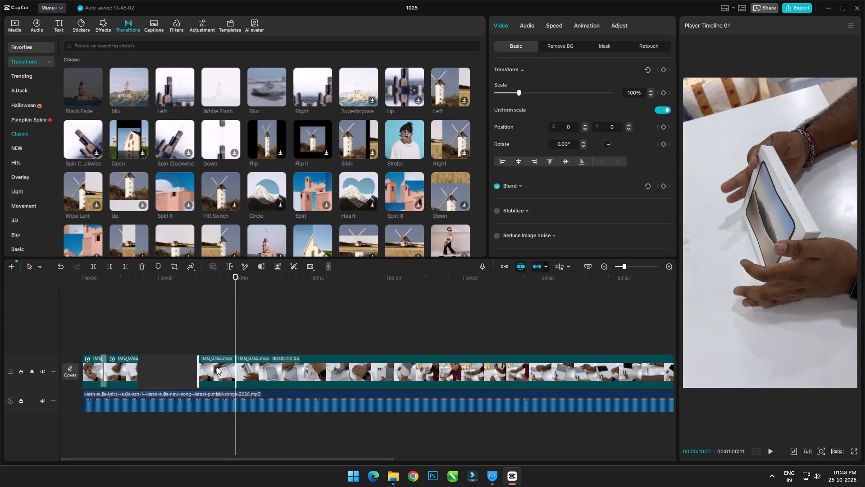
key(Delete)
Move the remaining footage up against the end of the second piece, closing the gap.
click(289, 373)
drag(311, 369, 216, 370)
Split the remaining footage at 00:00:05:01 and move the long part after the cut away, leaving a gap after the third piece.
drag(138, 278, 139, 283)
drag(138, 276, 139, 276)
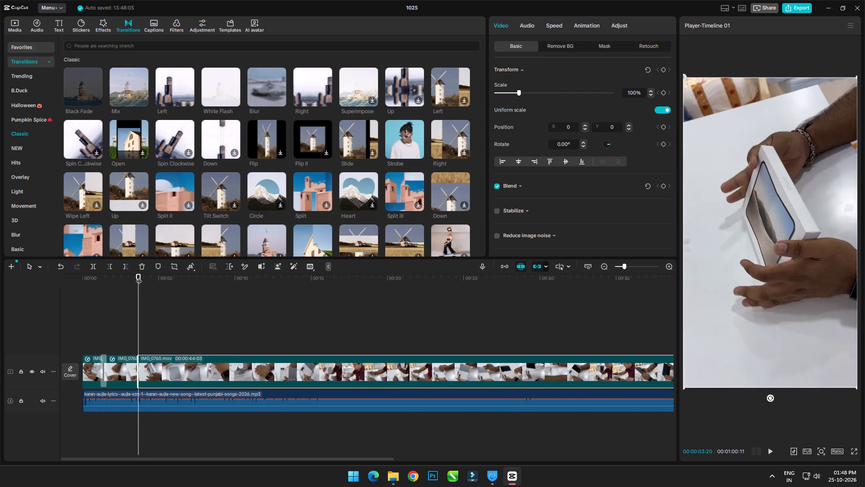
drag(139, 276, 155, 280)
click(182, 369)
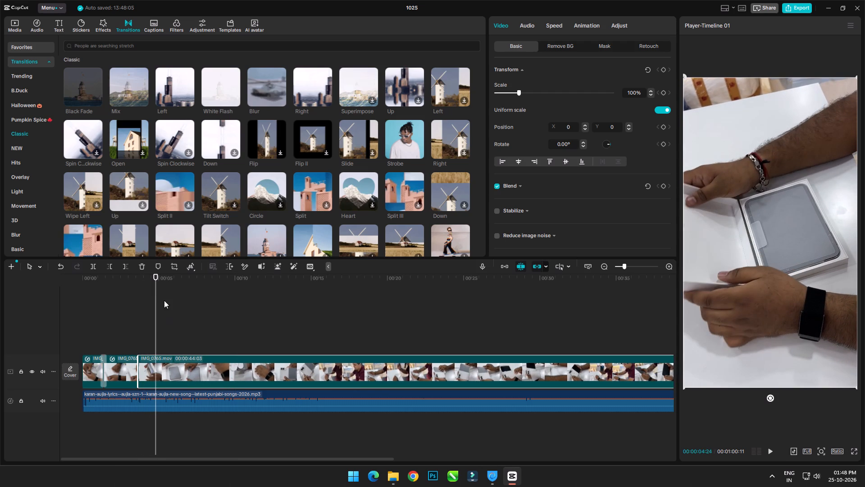
click(156, 276)
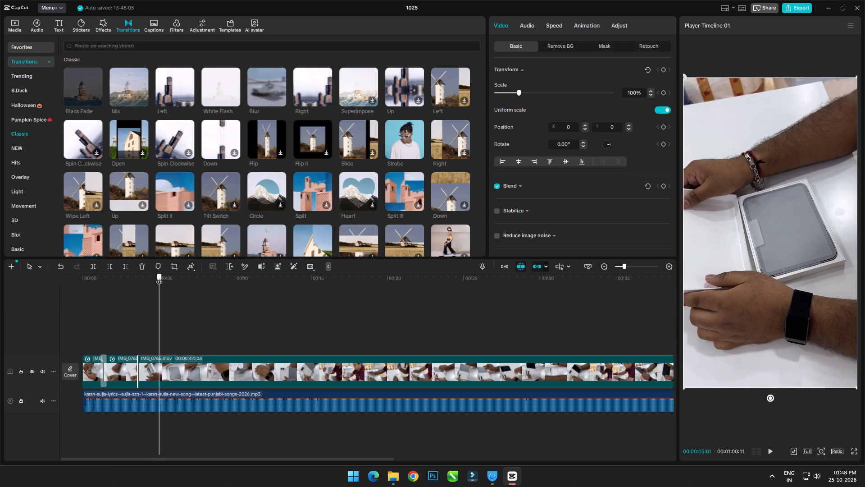
click(178, 366)
key(ctrl+b)
click(184, 369)
drag(190, 368, 259, 368)
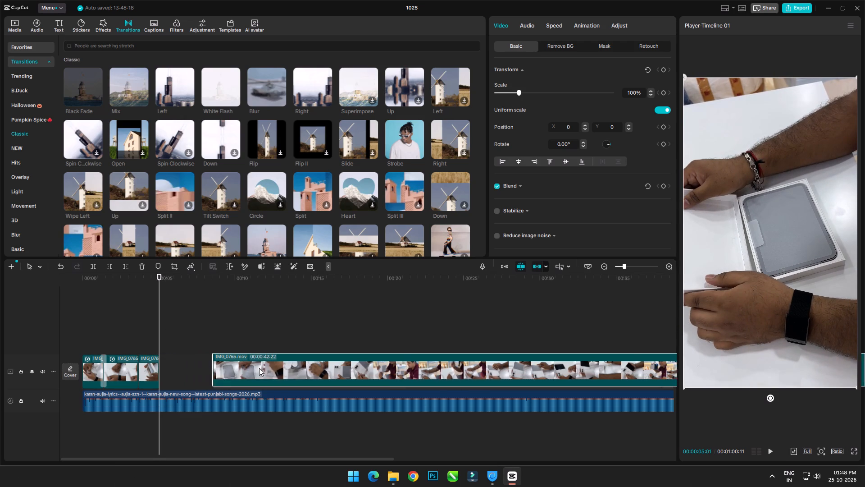
drag(259, 368, 264, 372)
Apply a Custom speed curve to the third piece, lower its starting speed well below 1x, and remove the second and third curve points.
click(147, 371)
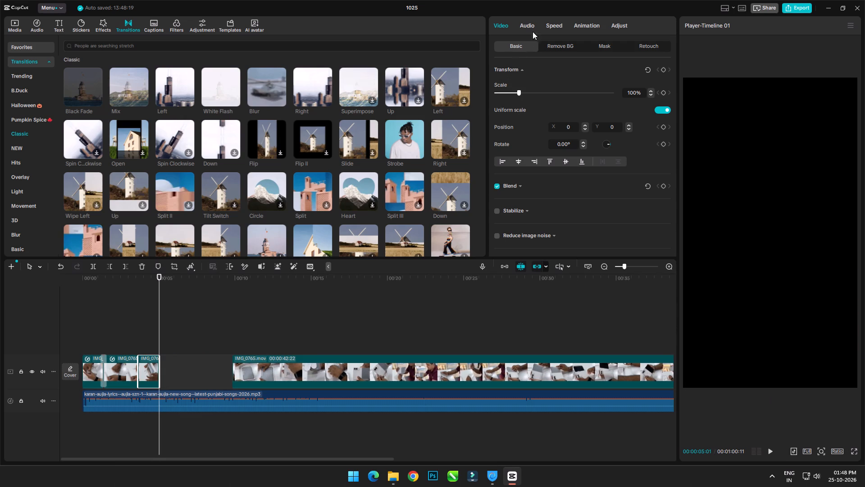
click(549, 23)
click(550, 78)
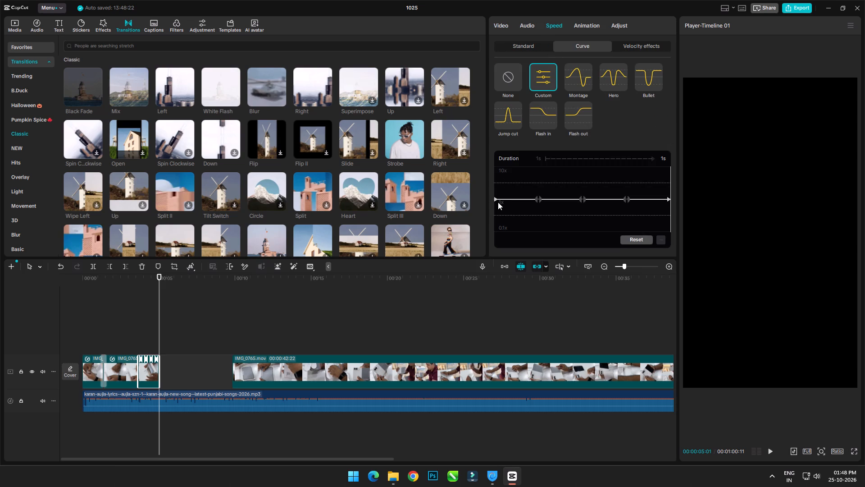
scroll(501, 200, down, 2)
drag(495, 163, 493, 171)
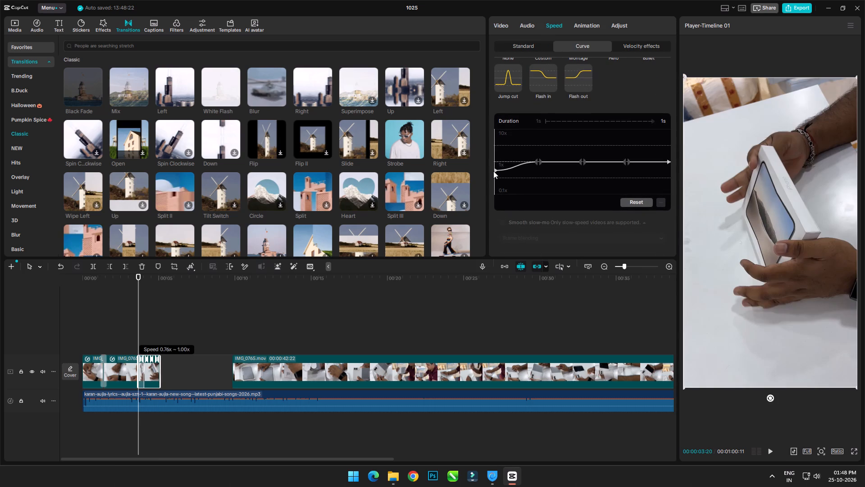
drag(493, 171, 493, 183)
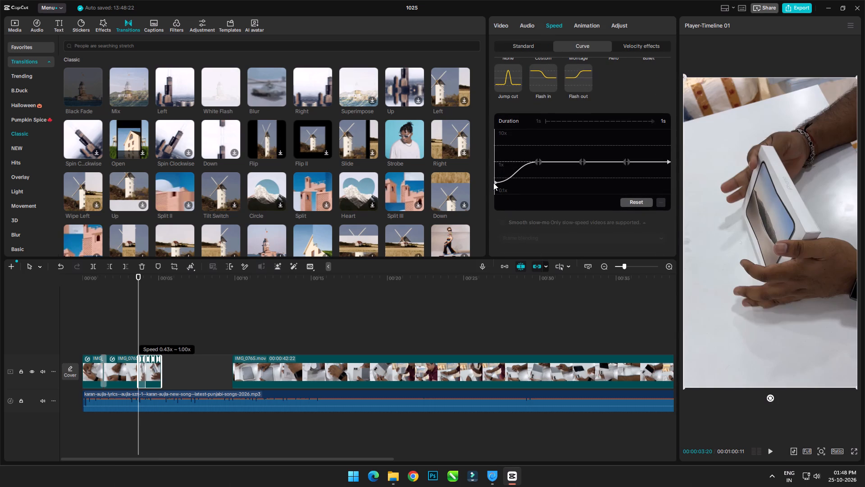
drag(493, 183, 493, 187)
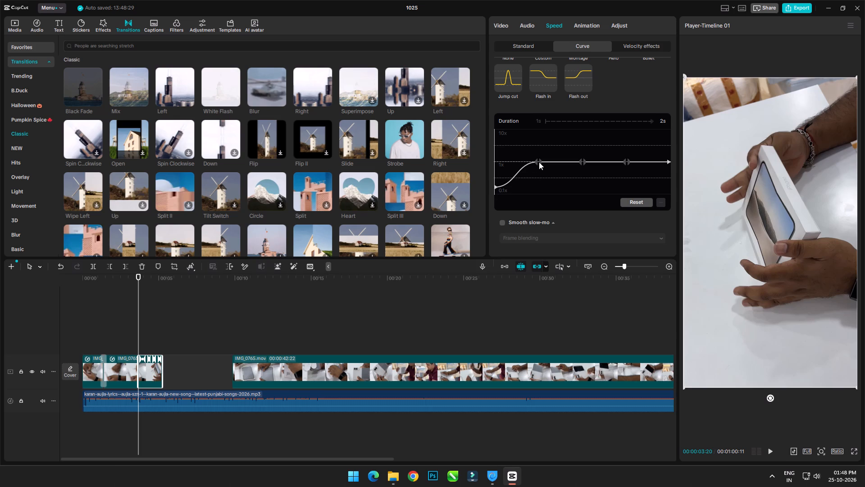
click(539, 162)
click(662, 201)
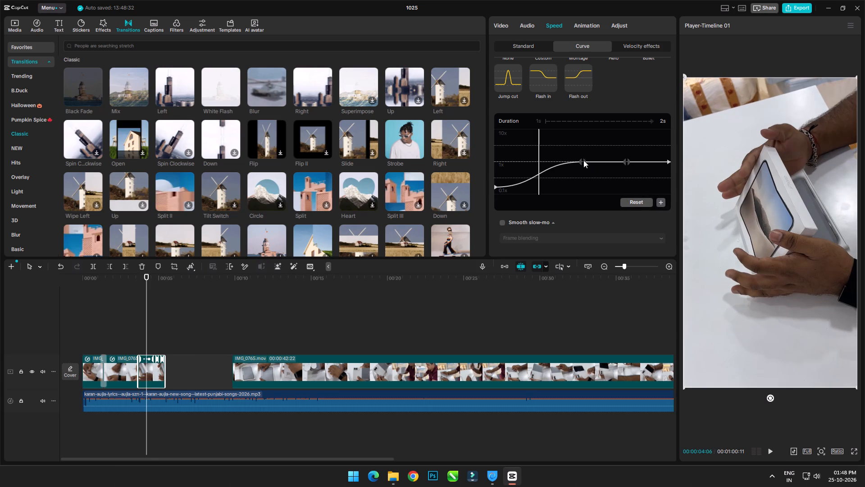
click(583, 160)
click(665, 203)
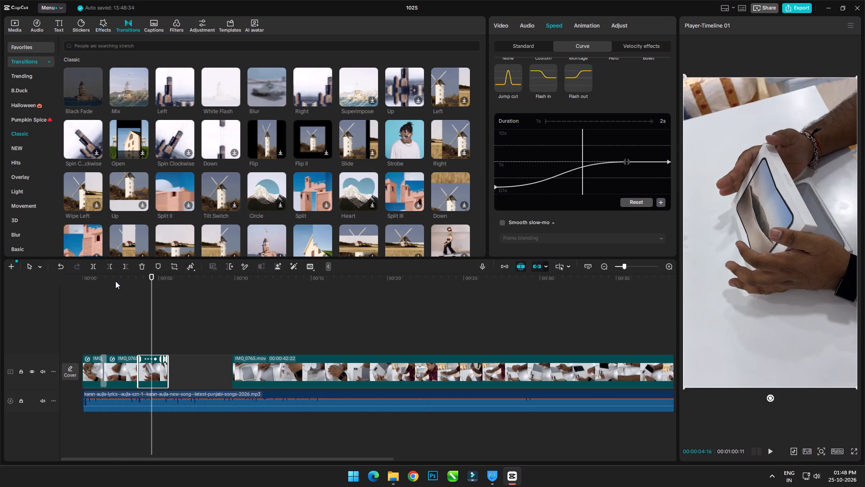
Add the Classic transition Black Fade at the join between the second and third pieces.
click(115, 279)
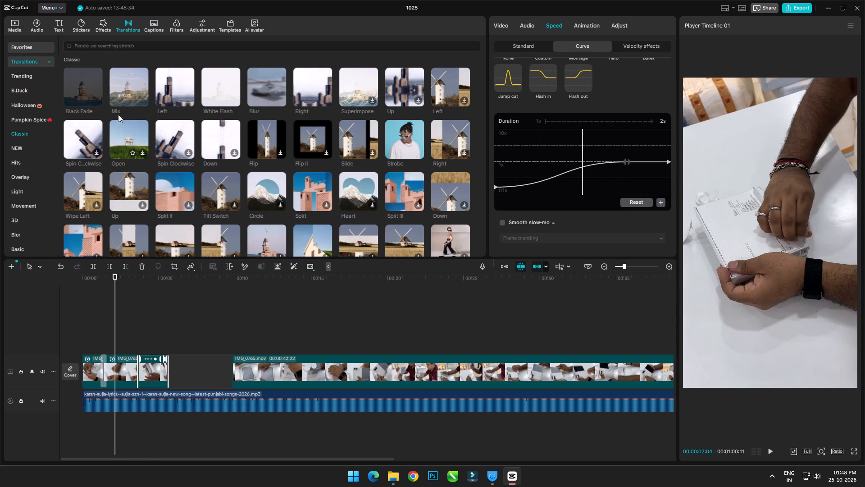
drag(81, 85, 137, 365)
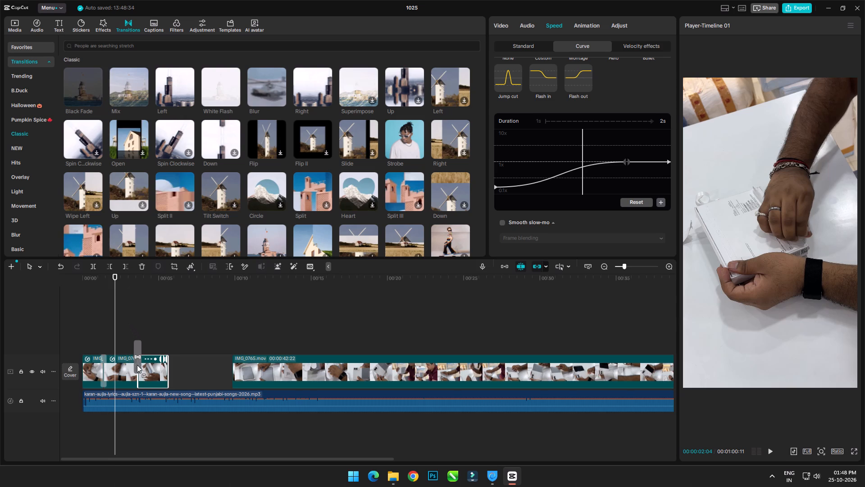
drag(137, 365, 135, 370)
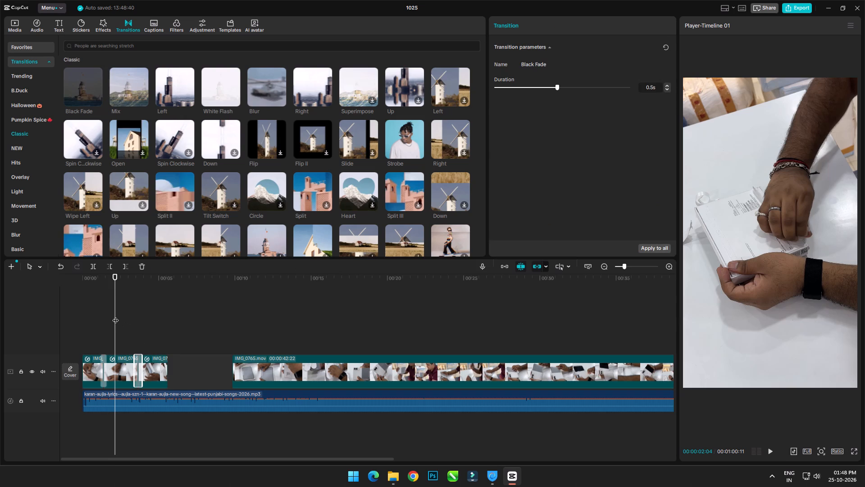
Play the timeline from the start, and replay the new Black Fade and the third piece to check its slow-motion ramp.
drag(115, 276, 31, 276)
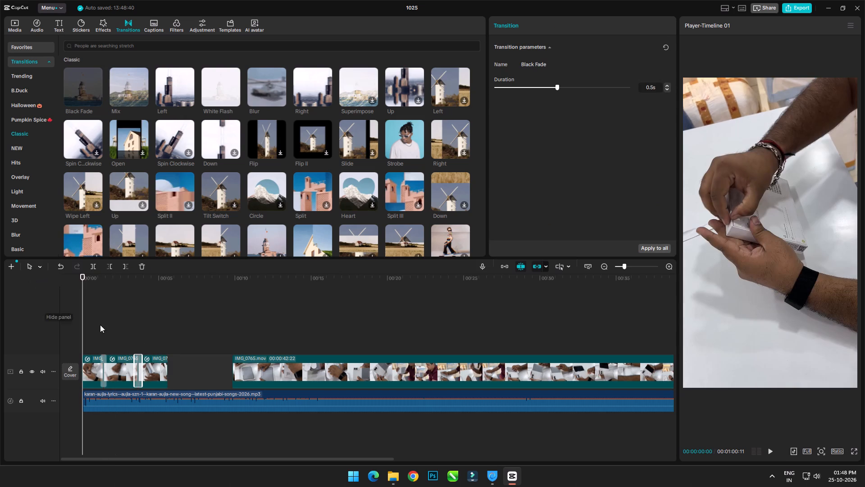
key(space)
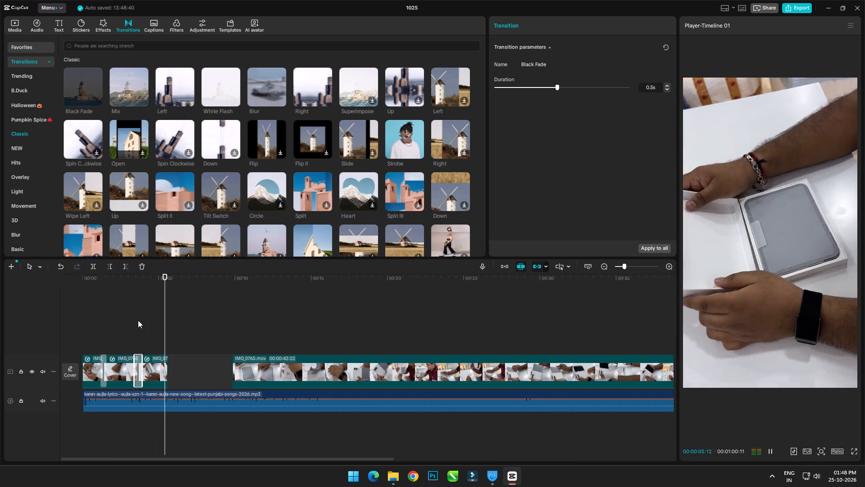
key(space)
click(151, 280)
key(space)
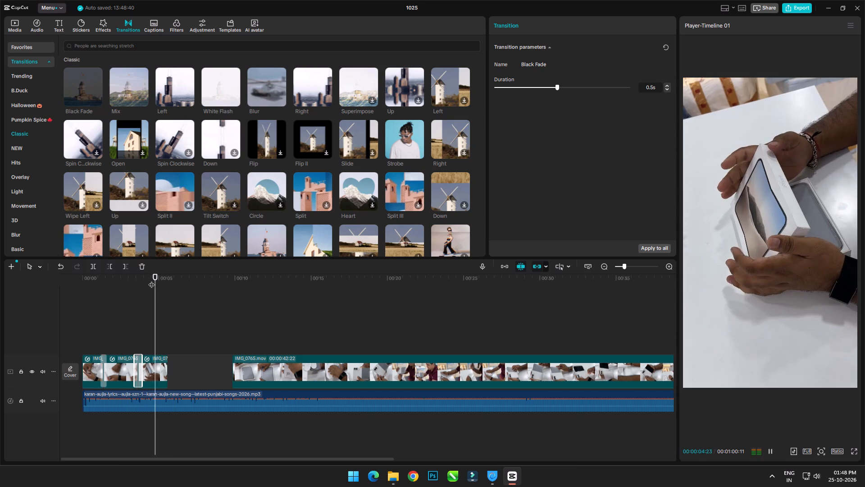
key(space)
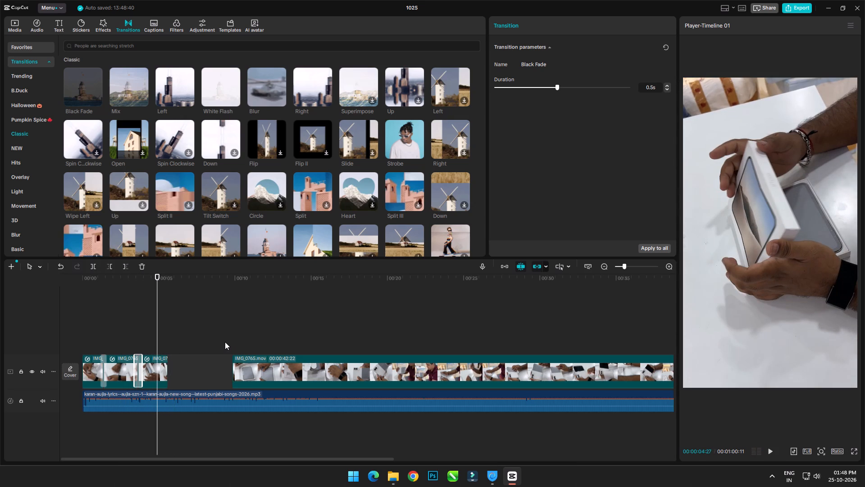
key(space)
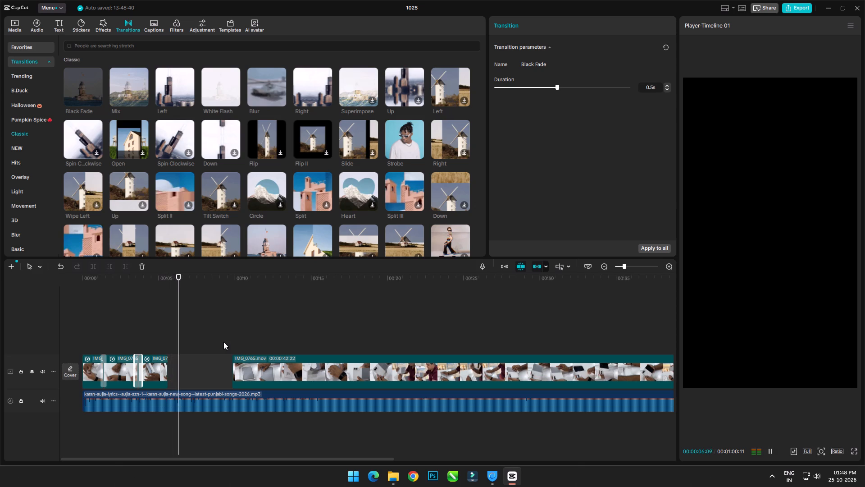
key(space)
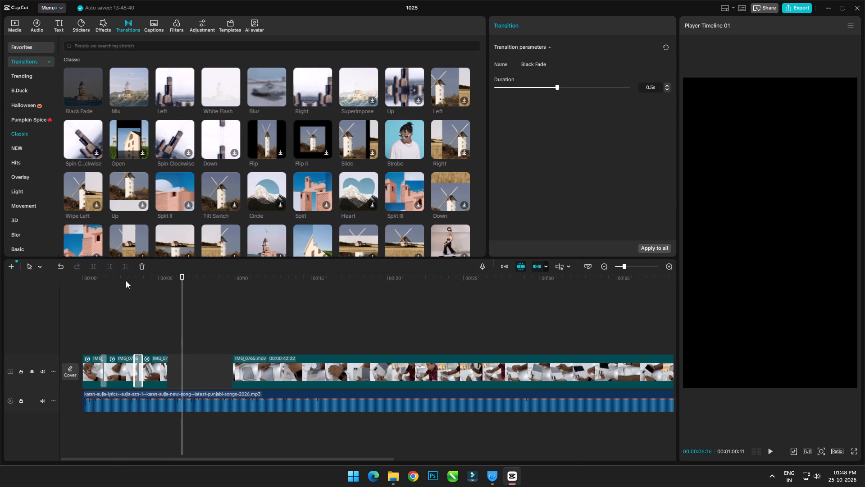
click(125, 280)
key(space)
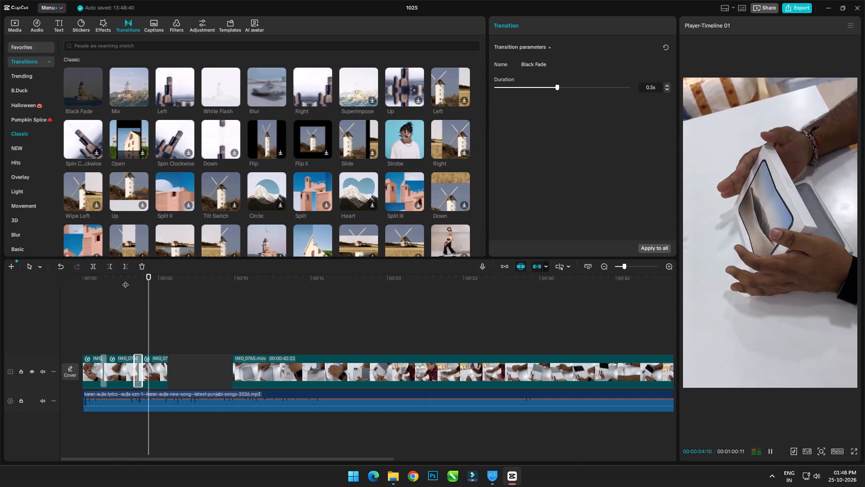
key(space)
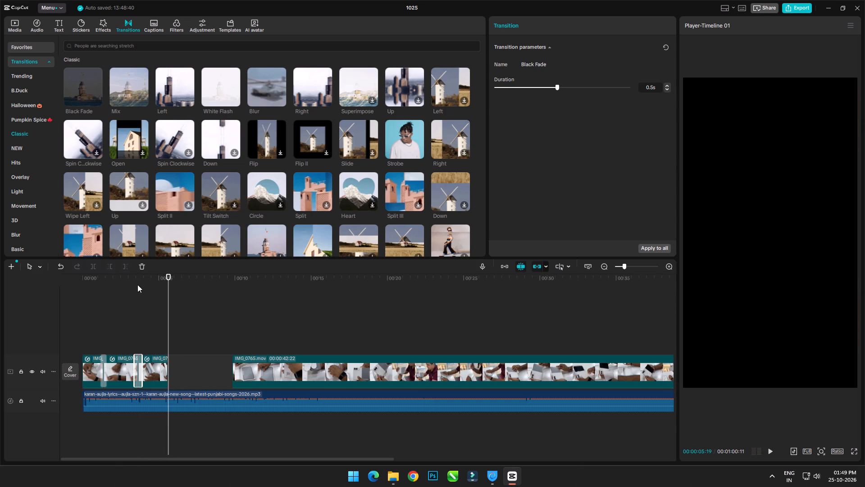
click(153, 364)
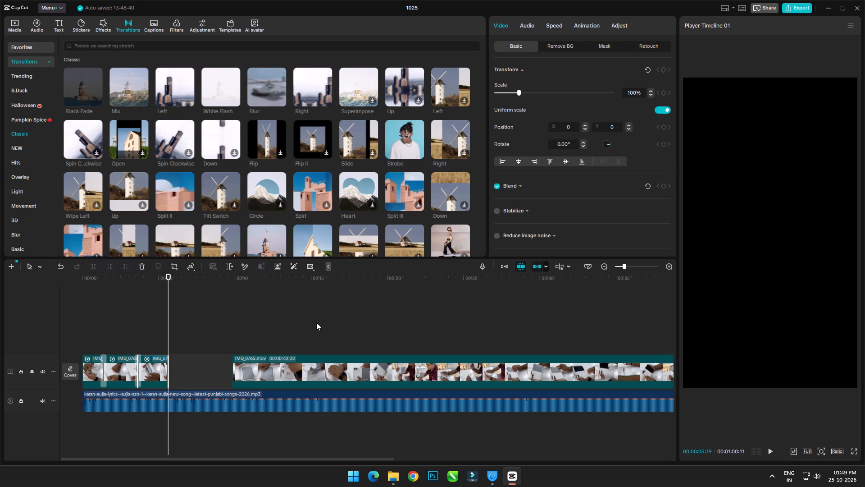
click(135, 282)
key(space)
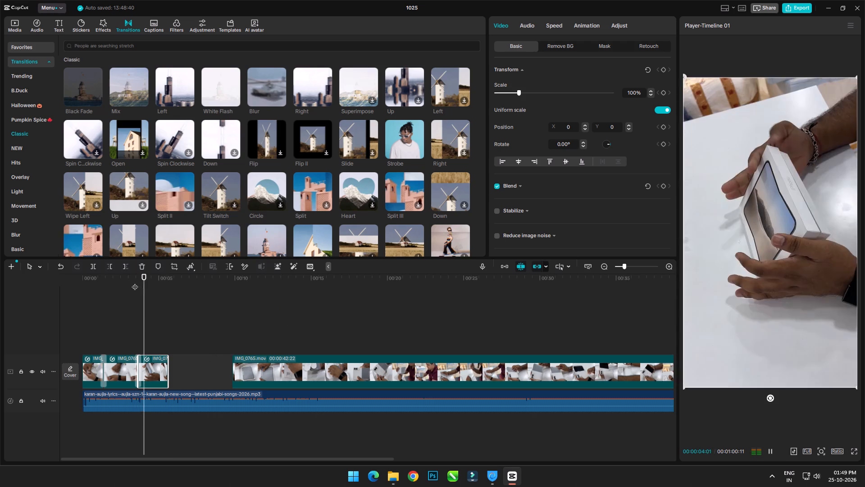
key(space)
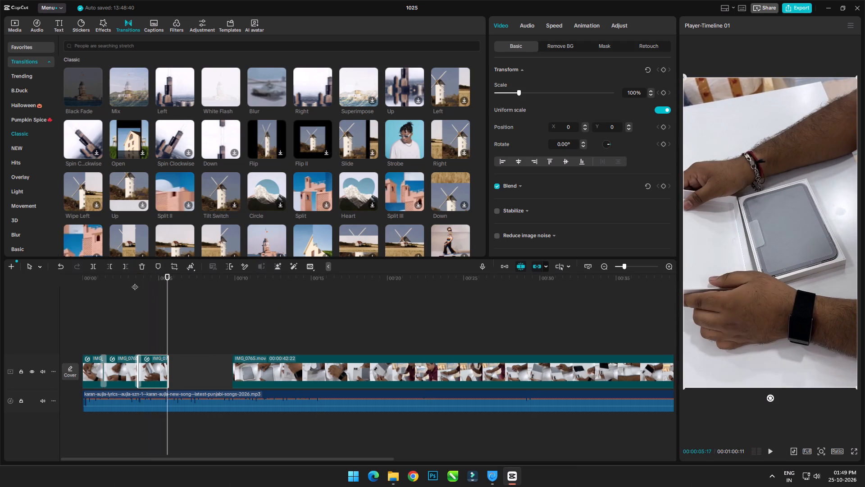
Undo the Black Fade between the second and third pieces and the last curve-point removal on the third piece.
drag(168, 277, 165, 277)
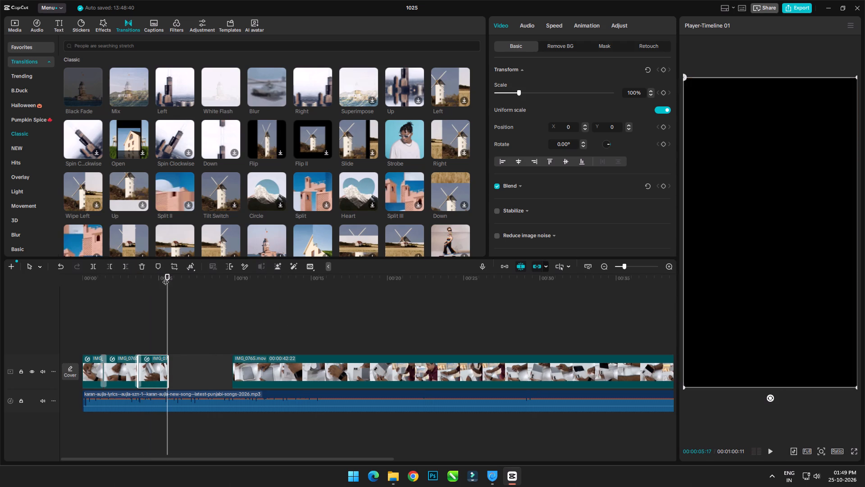
drag(165, 277, 164, 278)
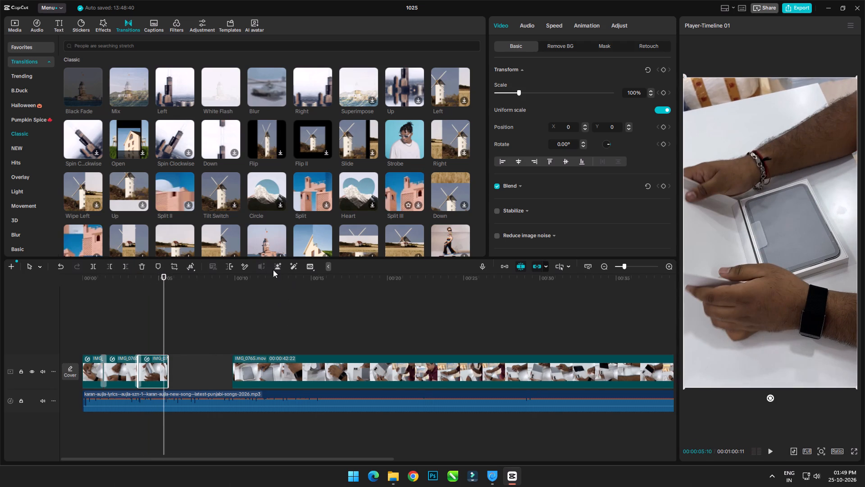
click(158, 371)
click(543, 25)
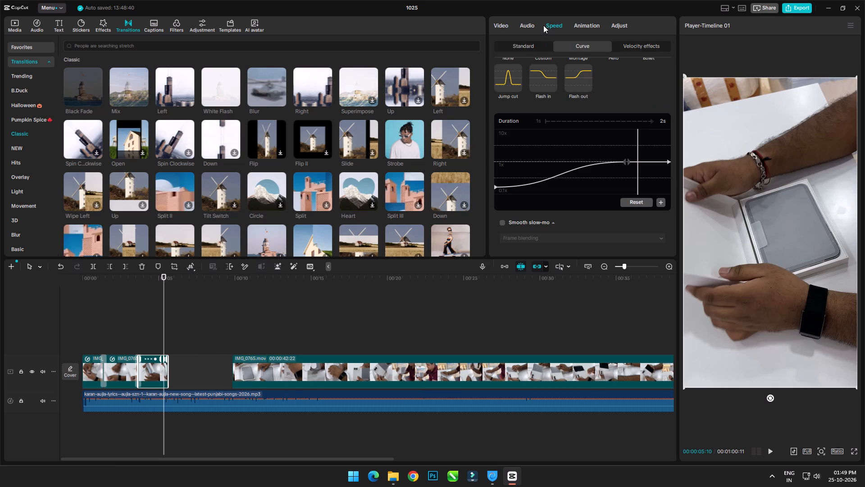
scroll(611, 173, down, 1)
key(ctrl+z)
key(ctrl+z)
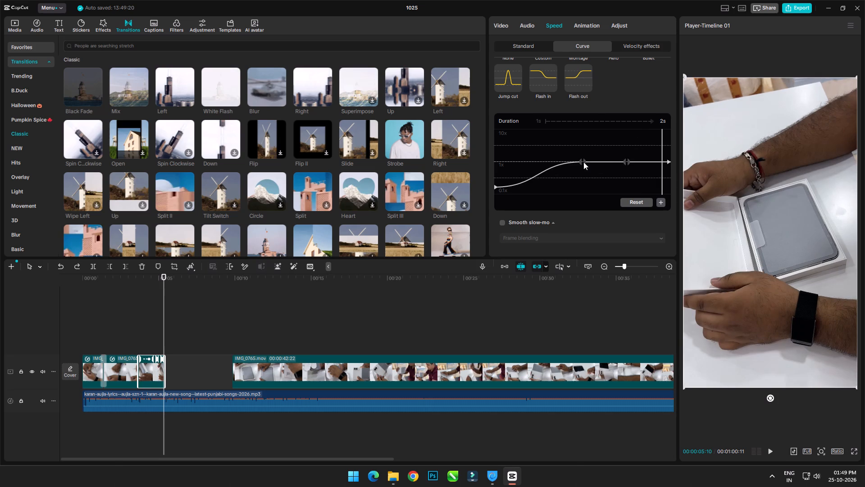
Lower the restored middle point of the third piece's speed curve to its slow starting speed, and play the piece to check it.
click(583, 162)
drag(583, 161, 583, 166)
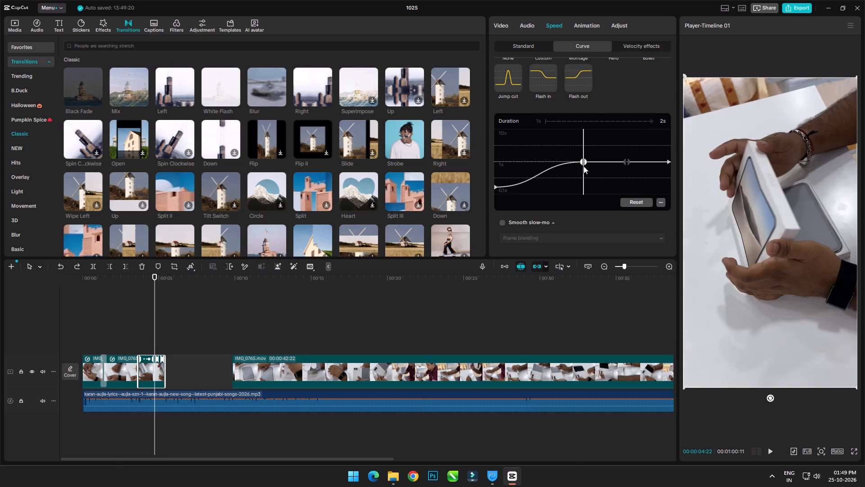
drag(583, 166, 585, 188)
click(128, 280)
key(space)
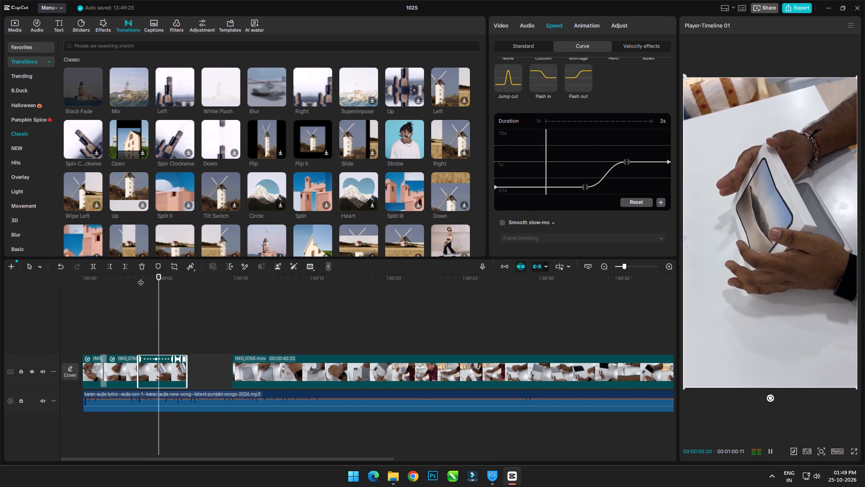
key(space)
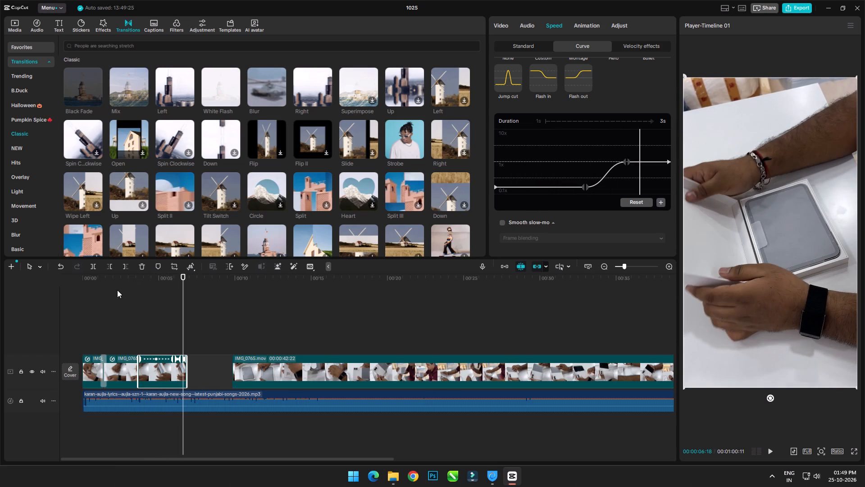
Turn on Smooth slow-mo with Frame blending for the second piece and for the third piece.
click(117, 283)
click(125, 367)
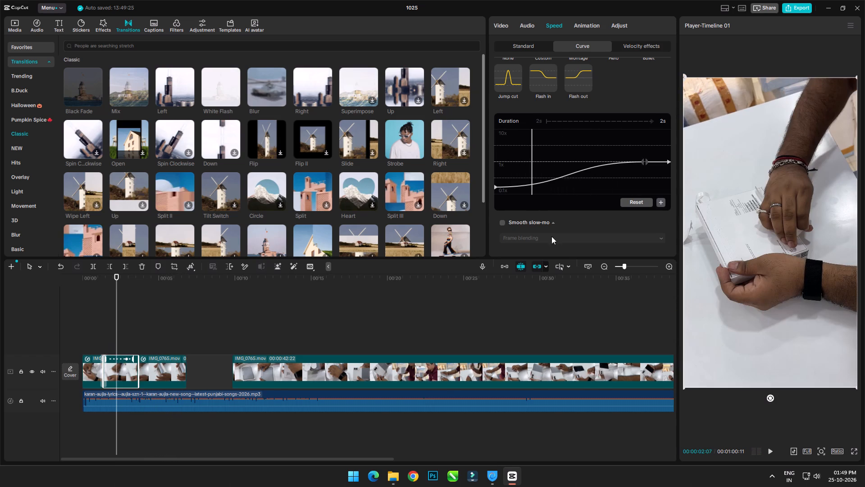
click(501, 225)
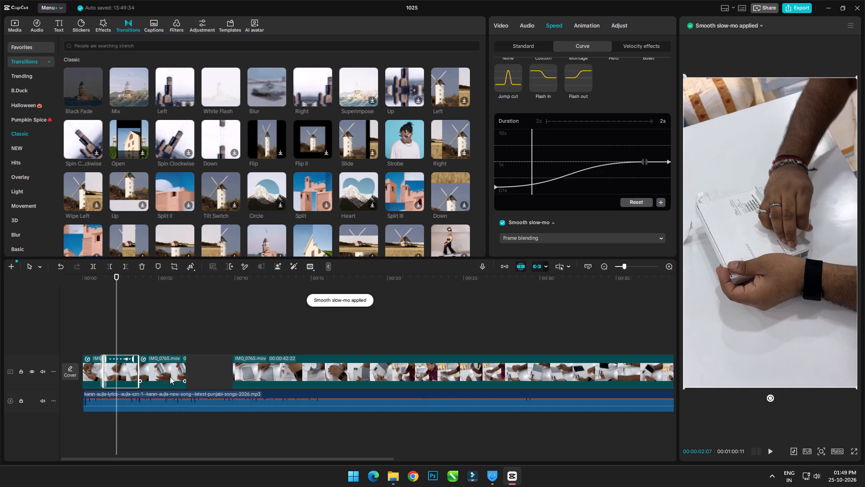
click(163, 361)
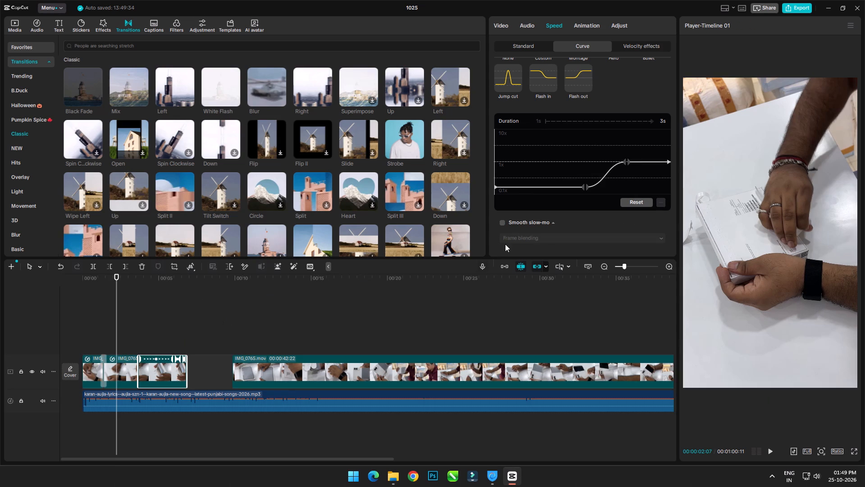
click(504, 225)
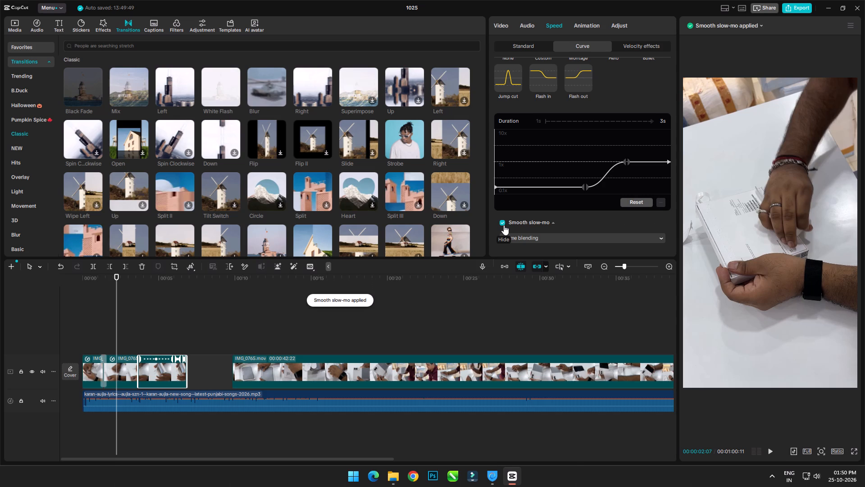
Play the timeline from the start to check the smoothed slow motion, and inspect the first piece's speed curve and Smooth slow-mo settings.
key(Home)
key(space)
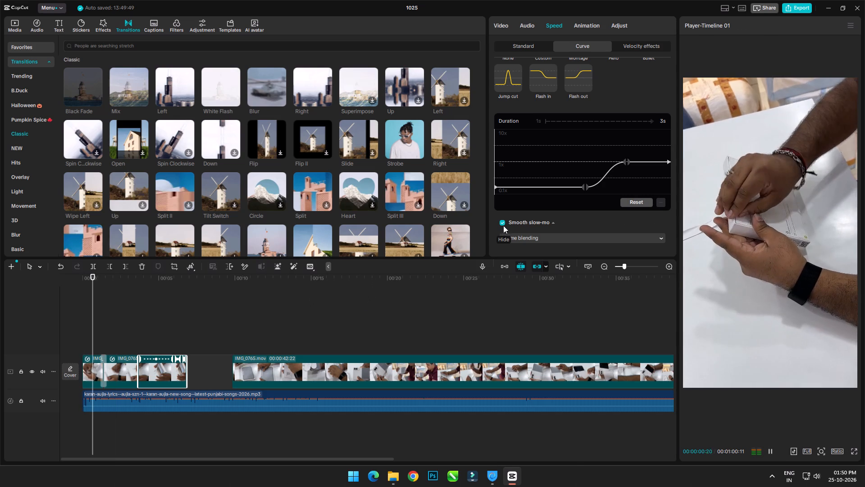
key(space)
key(space)
key(space)
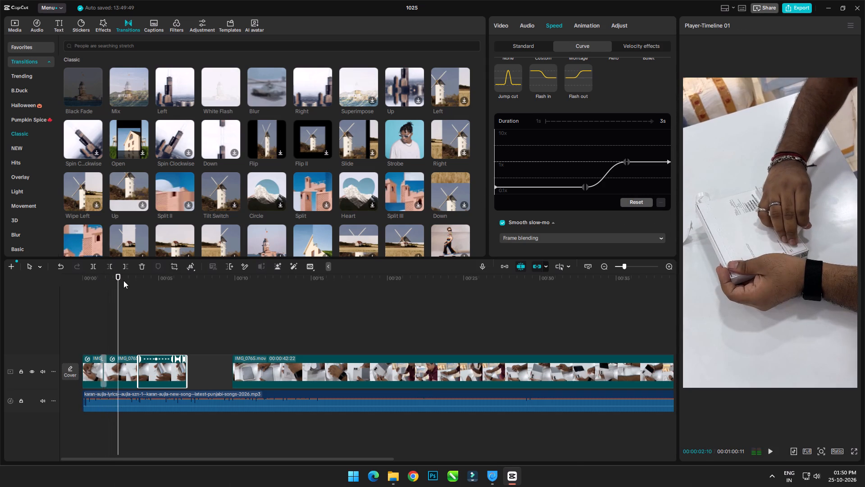
drag(119, 276, 54, 283)
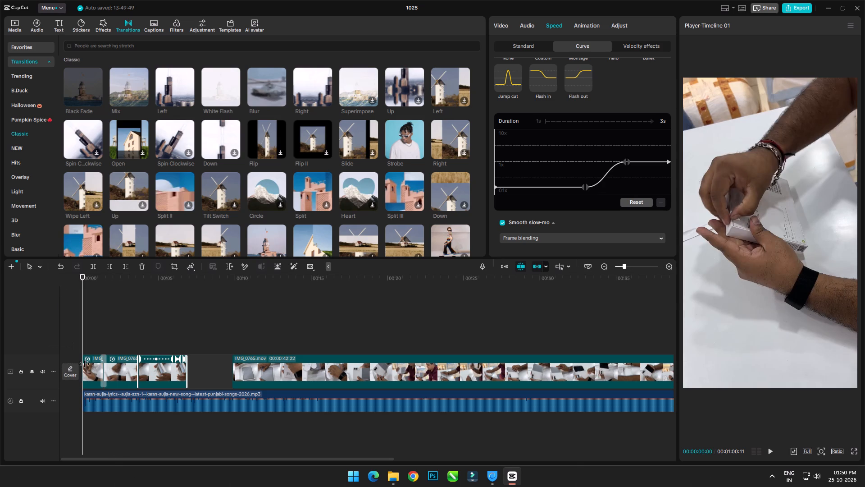
click(90, 370)
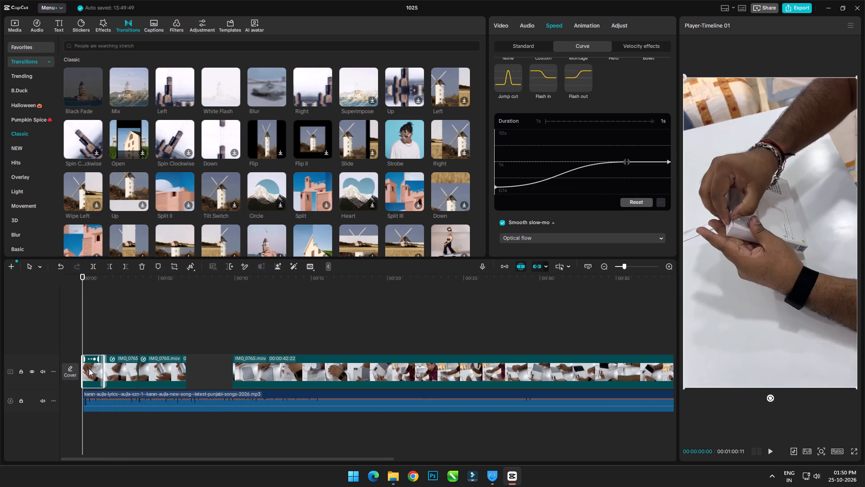
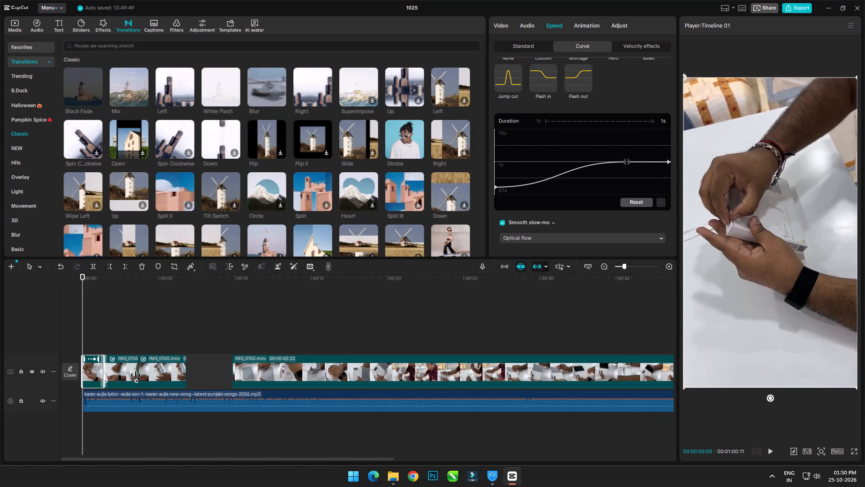
Play the first three pieces from the start, and replay the third piece to check the slow motion.
click(124, 375)
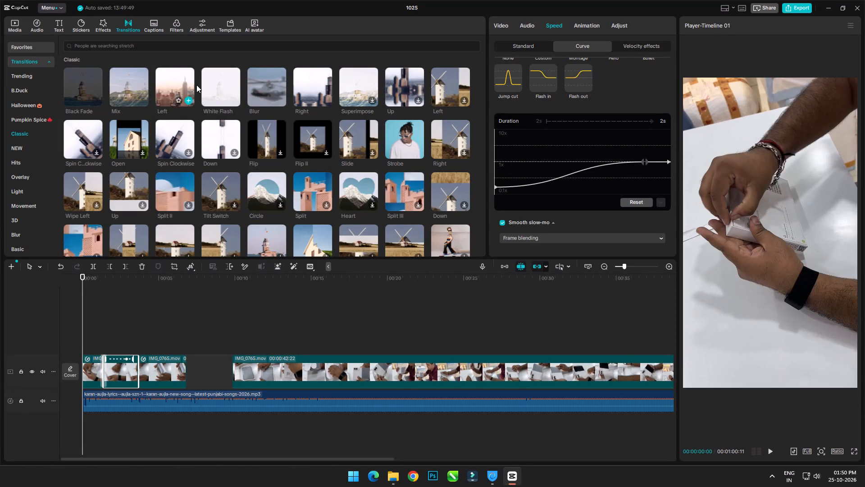
drag(84, 278, 73, 278)
key(space)
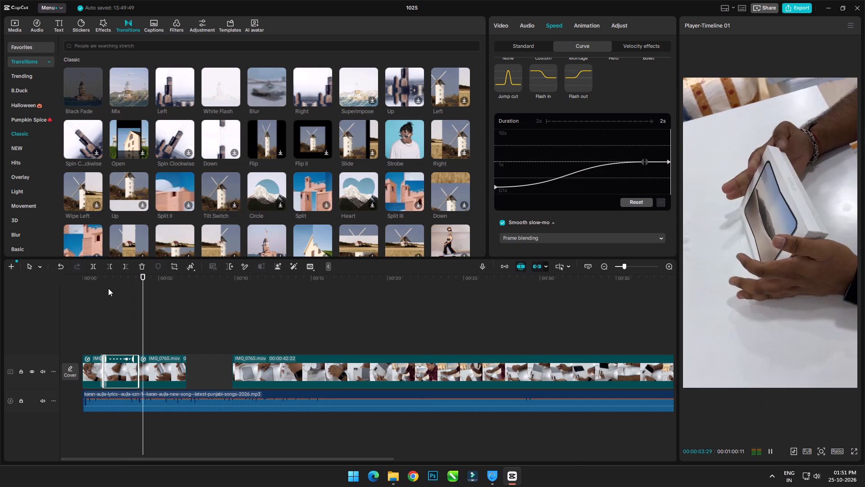
key(space)
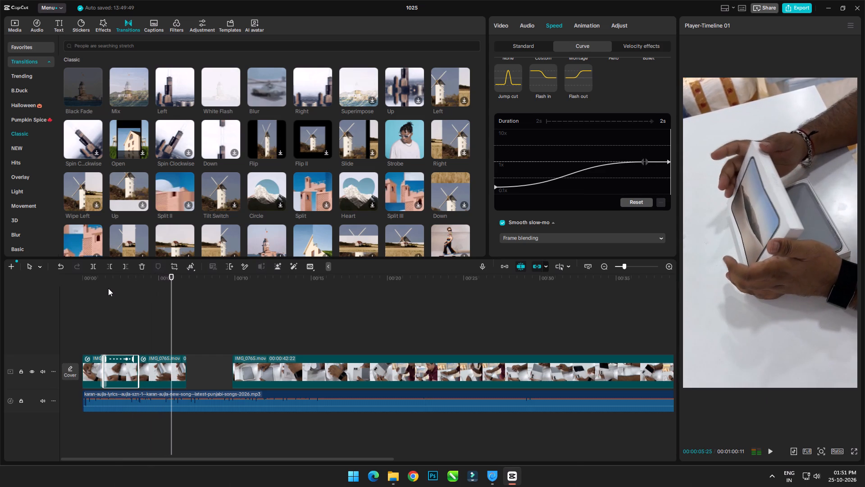
key(space)
key(space)
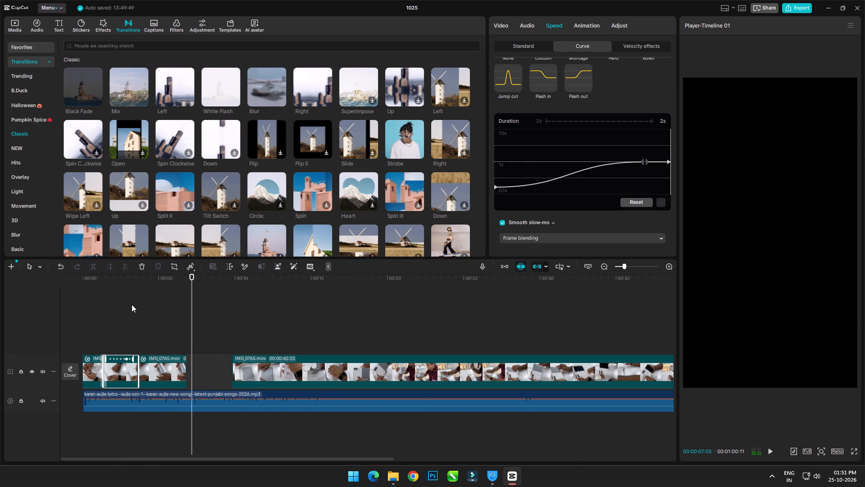
click(180, 280)
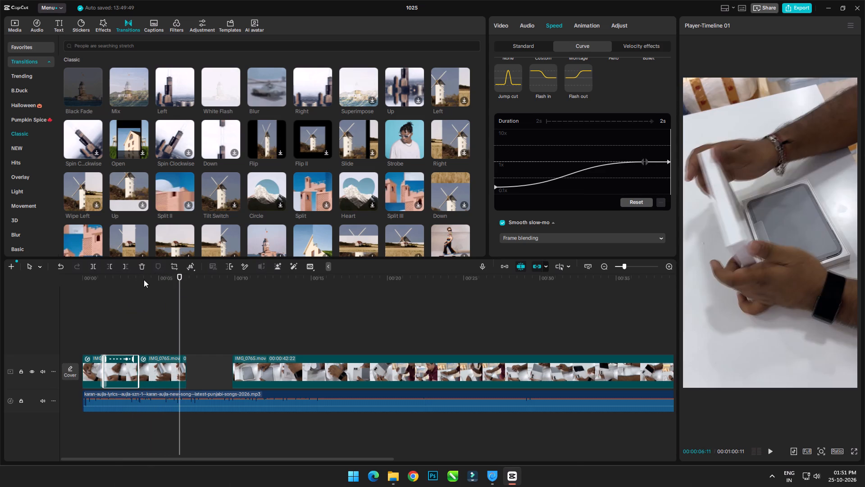
click(137, 279)
key(space)
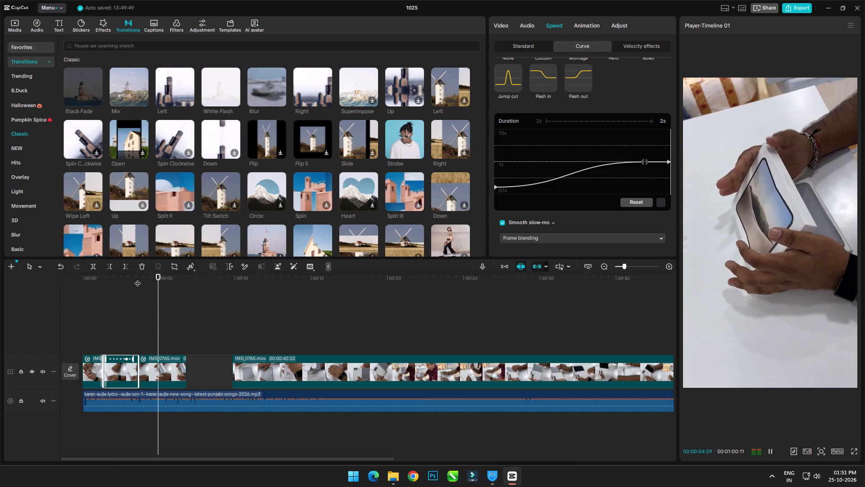
key(space)
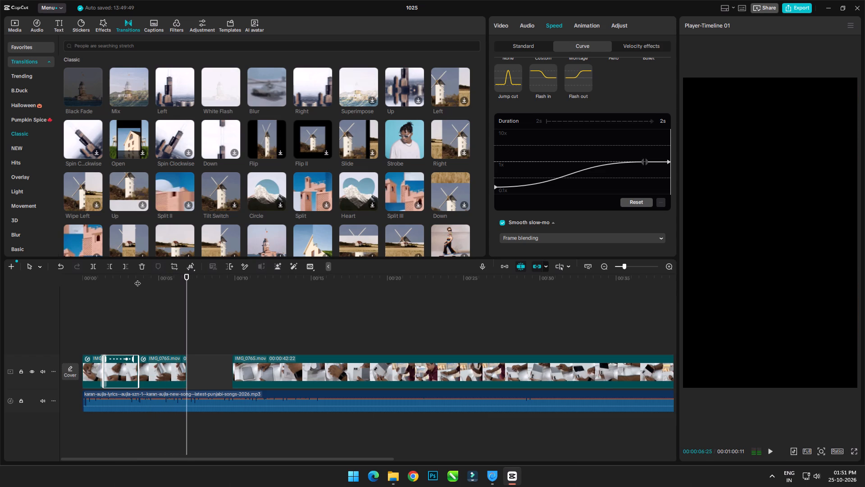
Switch the third piece's Smooth slow-mo method to Optical flow.
click(167, 373)
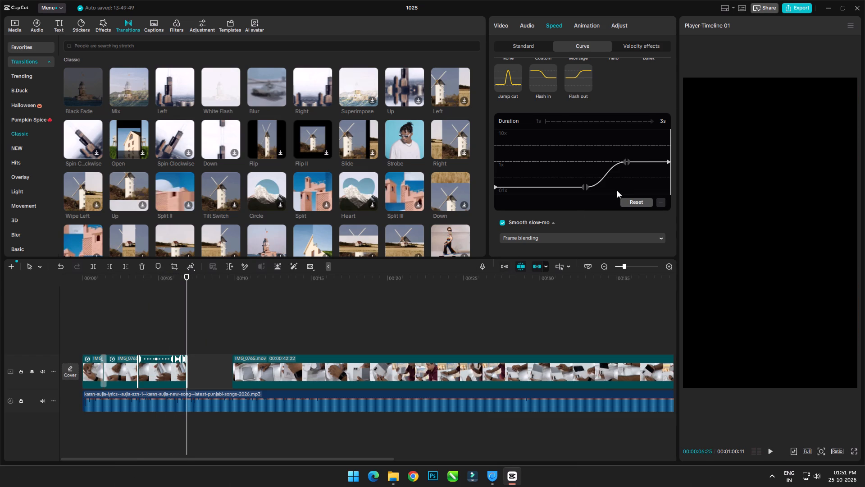
scroll(586, 222, down, 3)
click(573, 239)
click(550, 275)
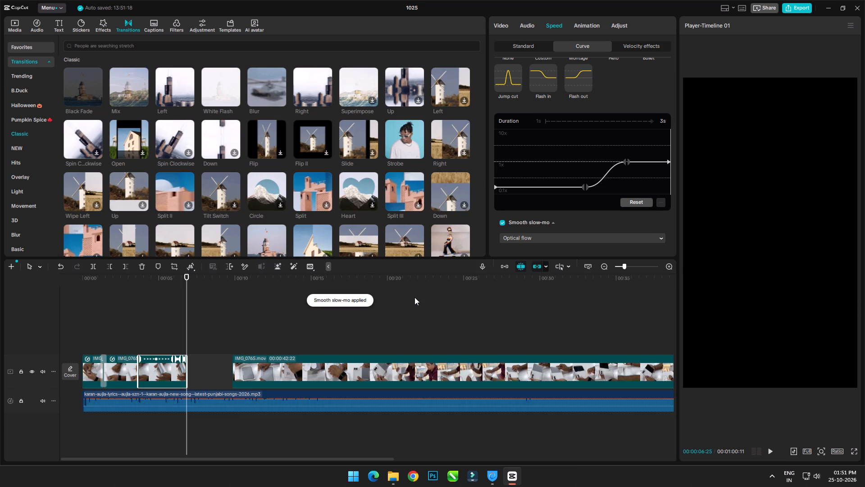
Play the timeline from the start, and examine the cut between the second and third pieces frame by frame.
key(Home)
key(space)
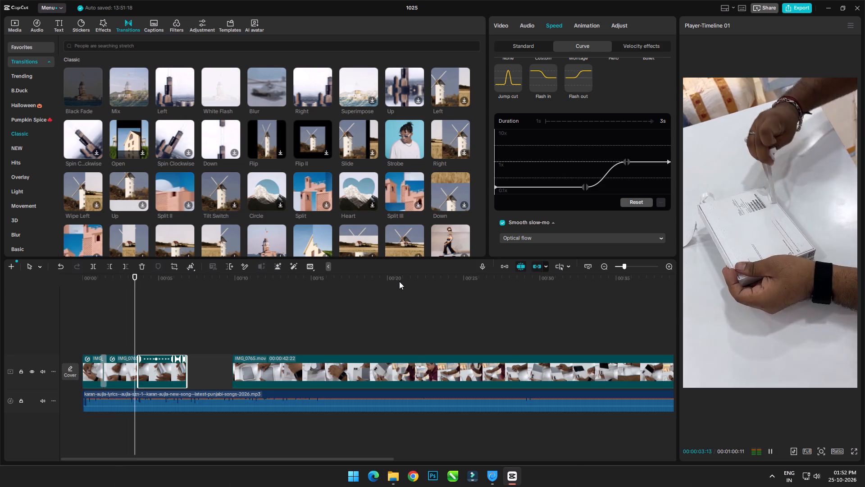
key(space)
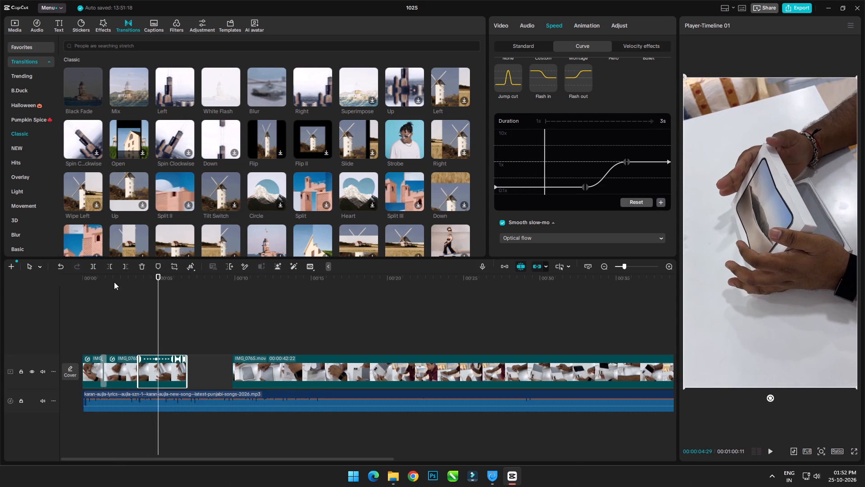
click(128, 283)
key(space)
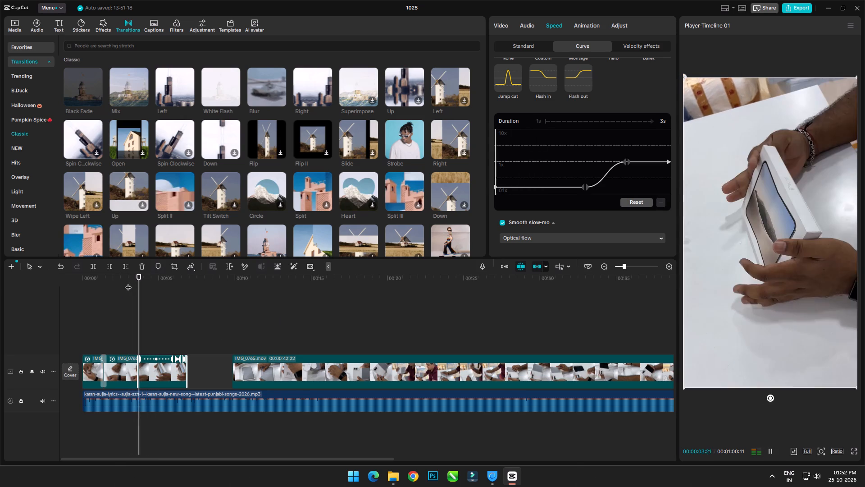
key(space)
drag(144, 275, 139, 280)
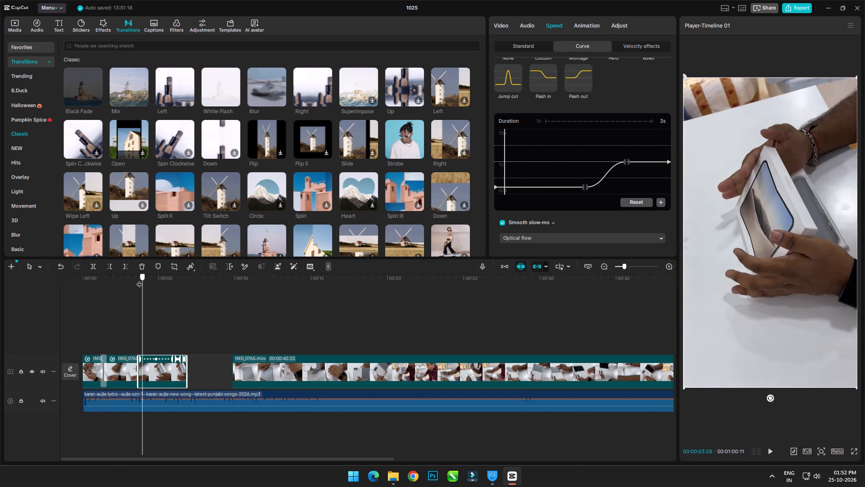
drag(139, 280, 139, 280)
key(Right)
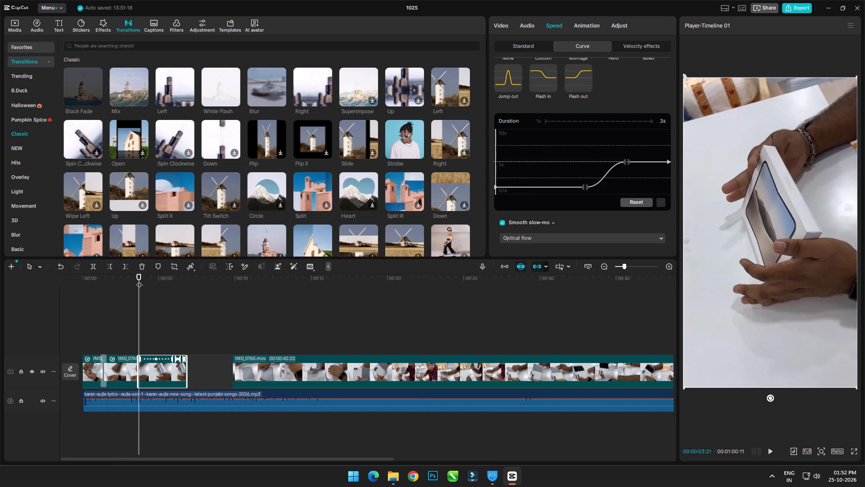
key(Right)
key(Right)
key(Right)
Move the third piece later to leave a gap, and lower the last middle point of the second piece's speed curve slightly below 1x.
click(131, 367)
click(165, 370)
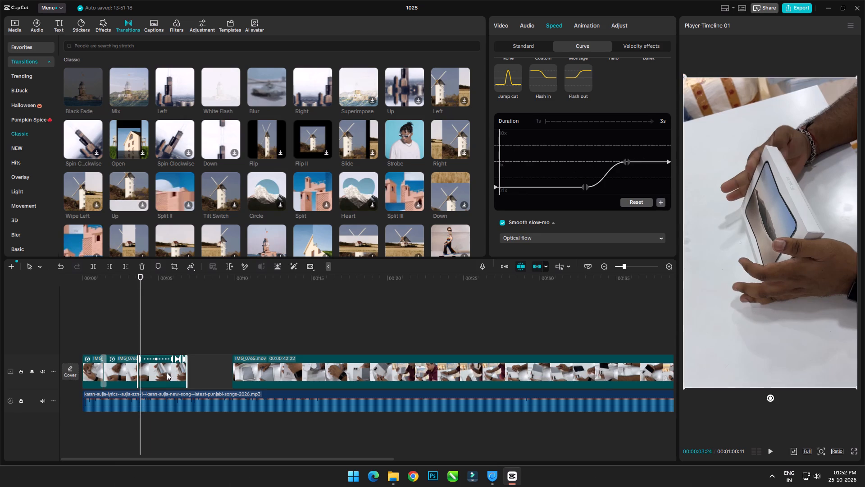
drag(166, 369, 199, 372)
click(134, 372)
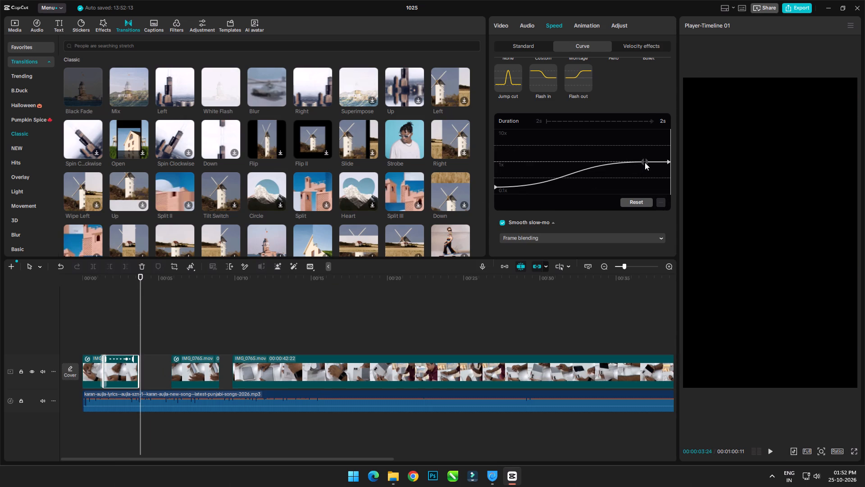
drag(643, 162, 643, 164)
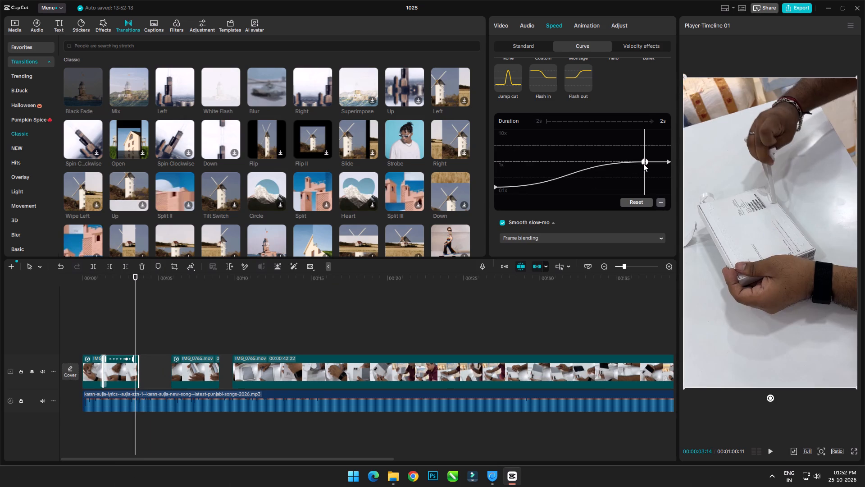
drag(643, 164, 645, 166)
Split the second piece at 00:00:03:23 and delete the short leftover after the cut.
key(Right)
key(Right)
key(Right)
key(Right)
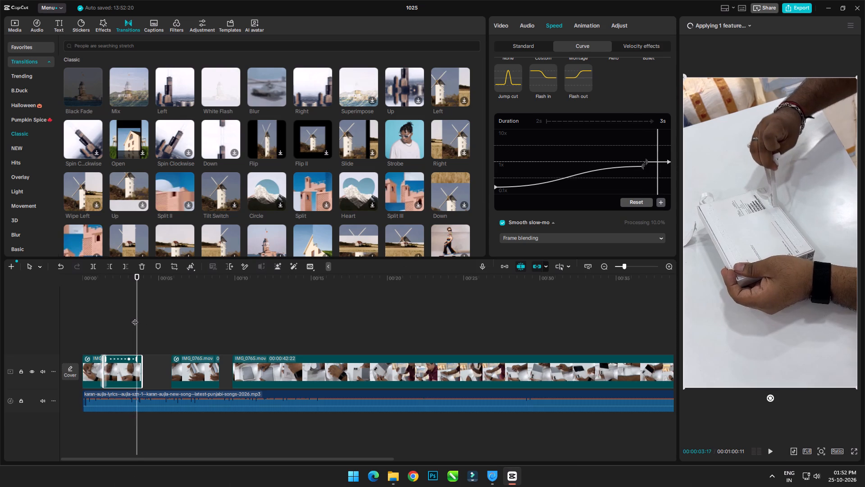
key(Right)
key(Right)
key(Right)
key(Right)
key(Right)
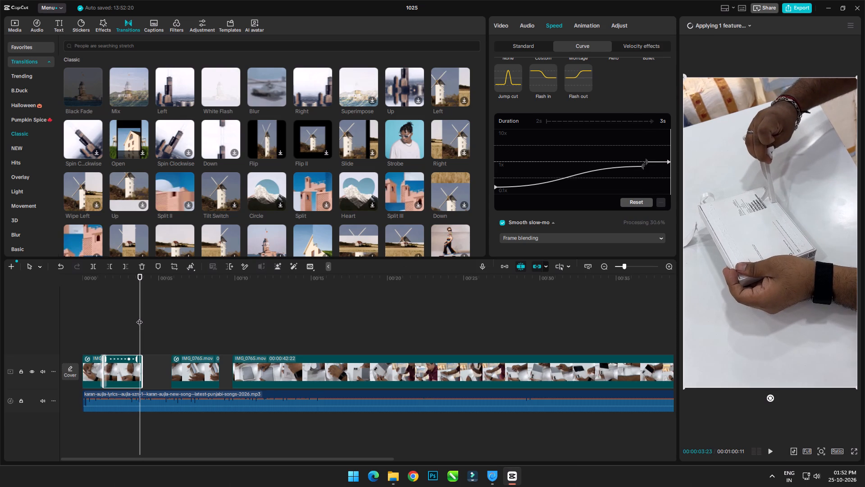
key(ctrl+b)
key(Delete)
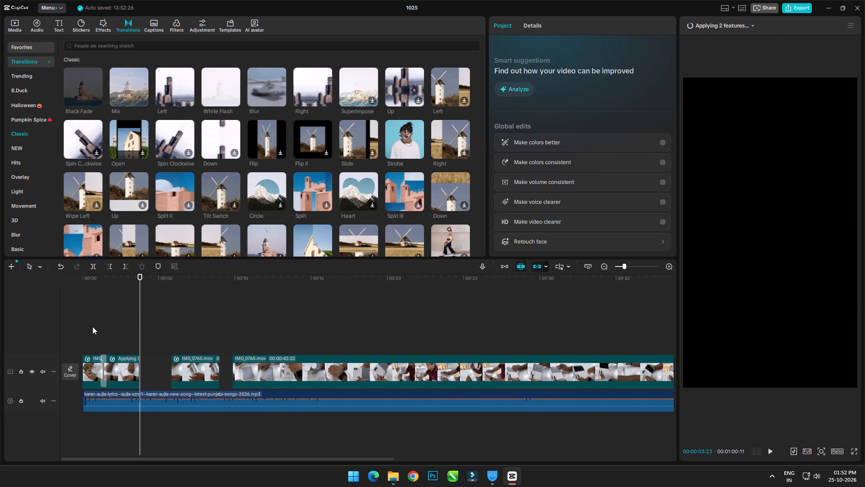
Play the trimmed second piece, and move the third piece back directly against its end.
click(106, 276)
key(space)
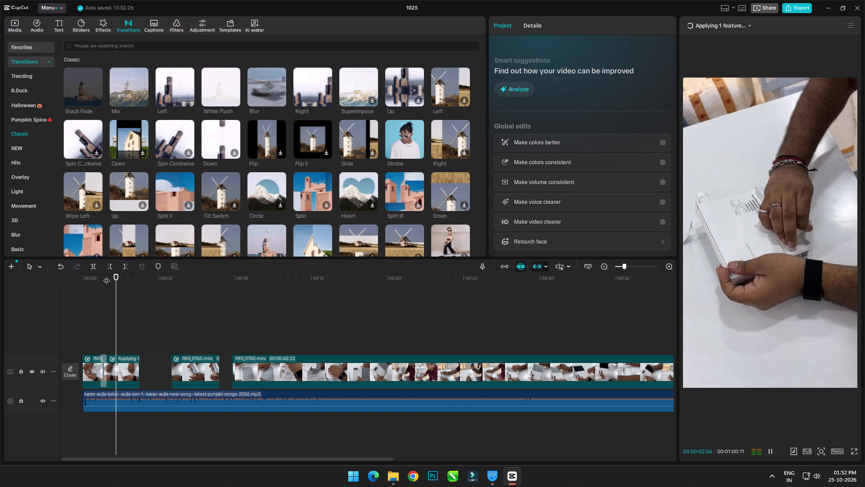
key(space)
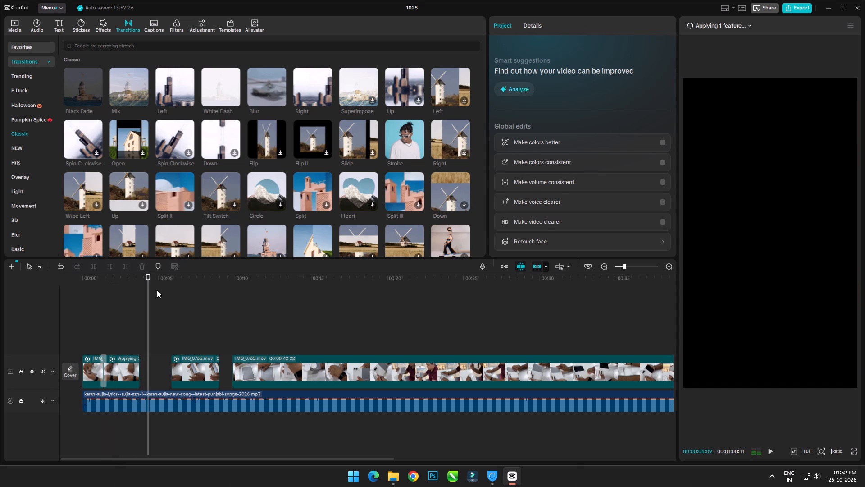
click(125, 279)
drag(196, 367, 162, 368)
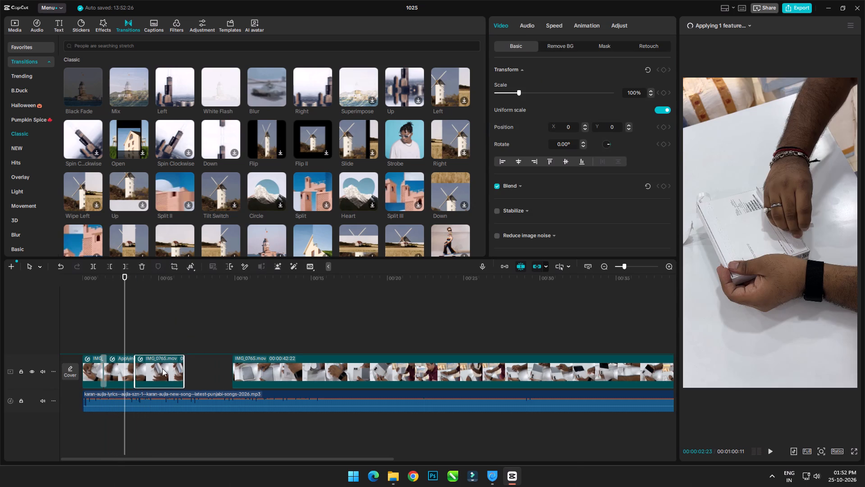
drag(162, 368, 166, 371)
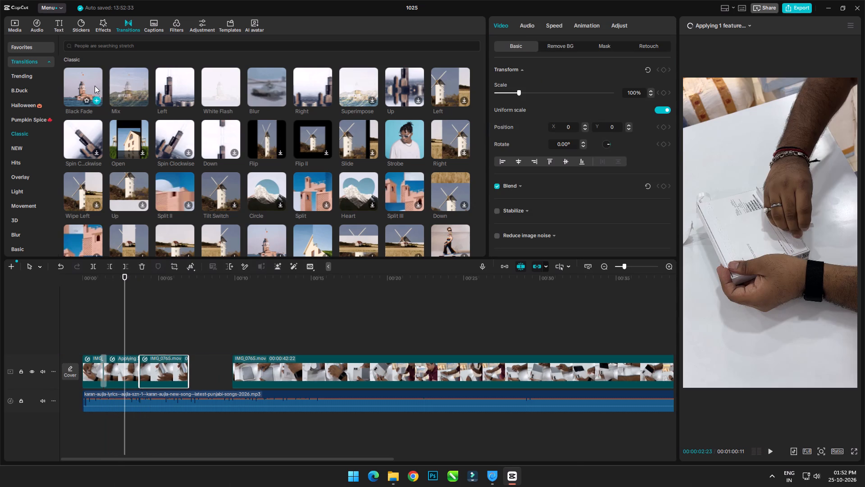
Add a Black Fade transition between the second and third pieces, and play the timeline from the start.
drag(95, 86, 136, 371)
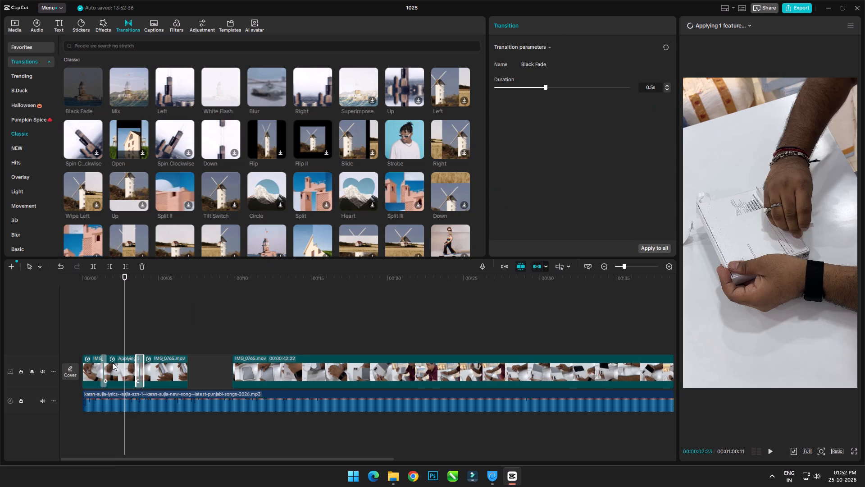
click(84, 280)
key(space)
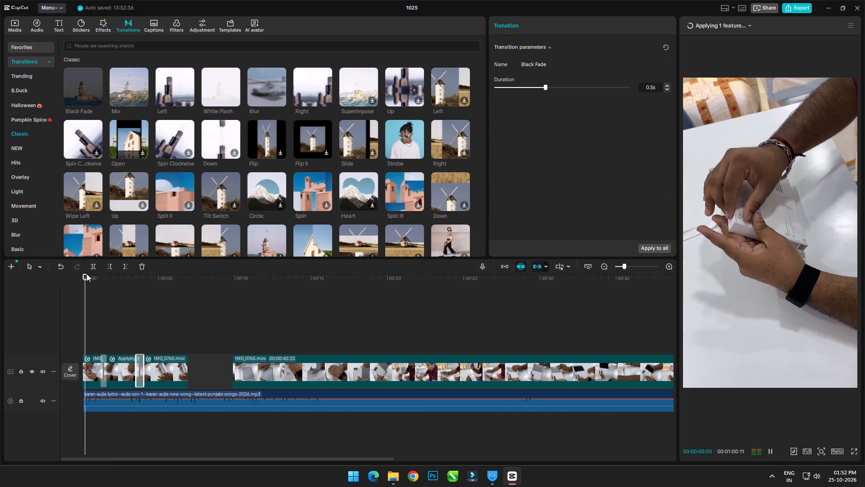
key(space)
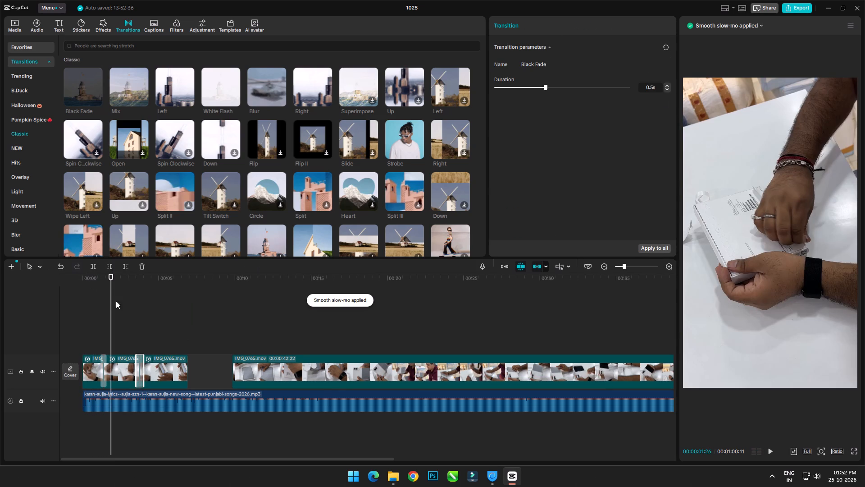
key(space)
key(space)
Inspect the speed curves of the third and second pieces, and replay the opening to check the first transition.
click(167, 369)
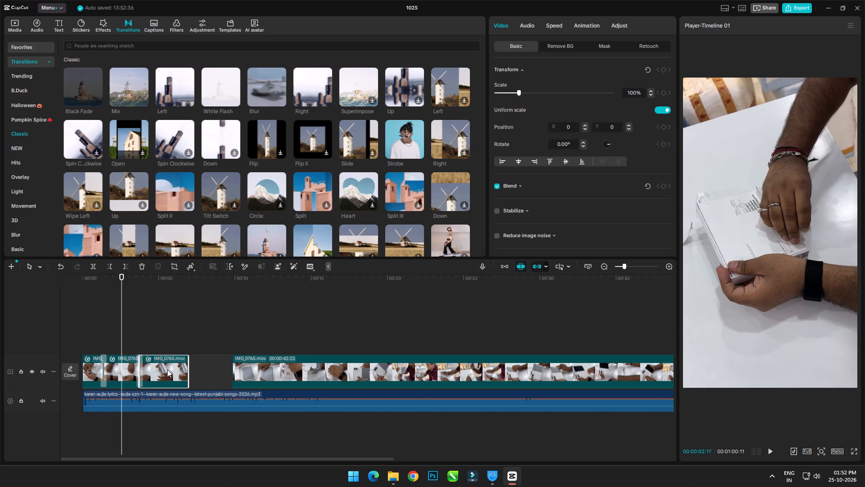
click(550, 28)
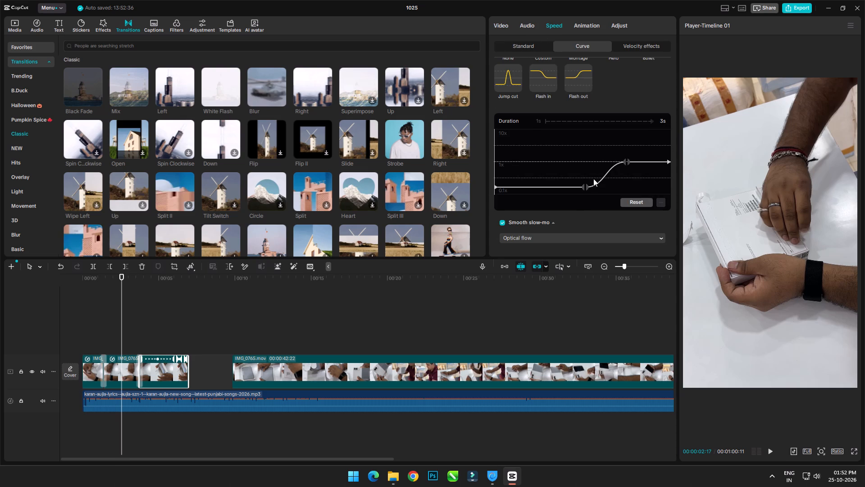
click(132, 363)
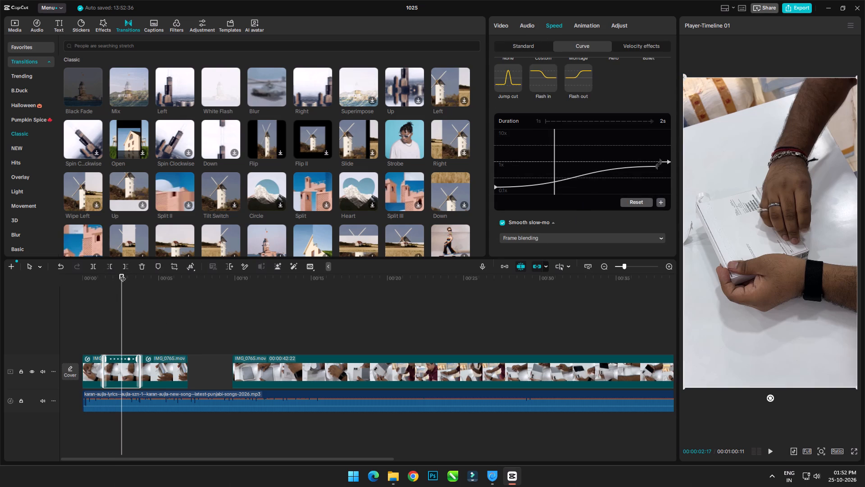
drag(122, 275, 71, 280)
key(space)
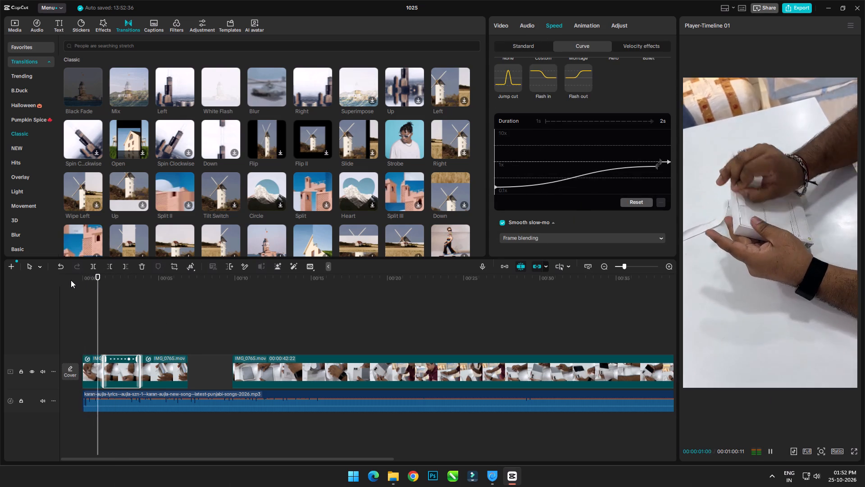
key(space)
drag(106, 277, 55, 279)
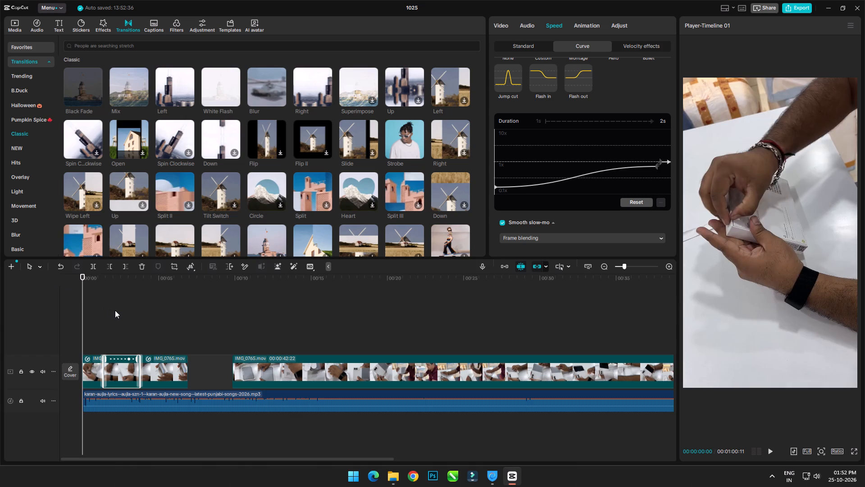
key(space)
key(space)
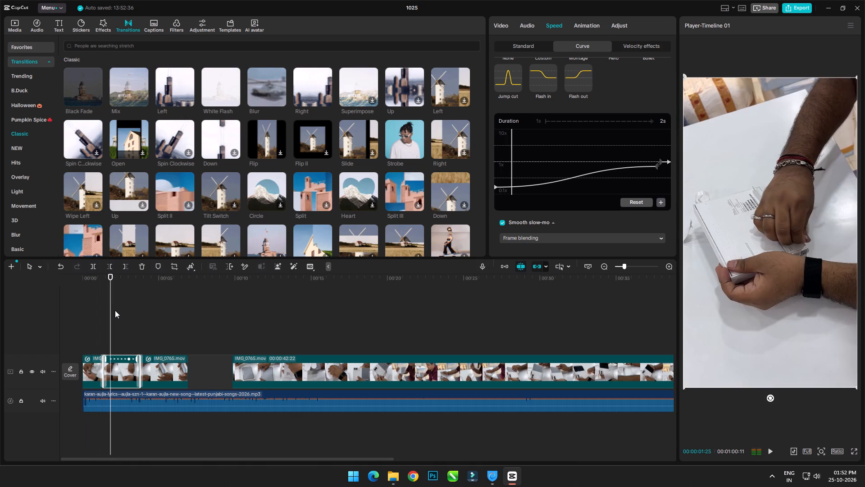
drag(112, 280, 56, 286)
click(149, 348)
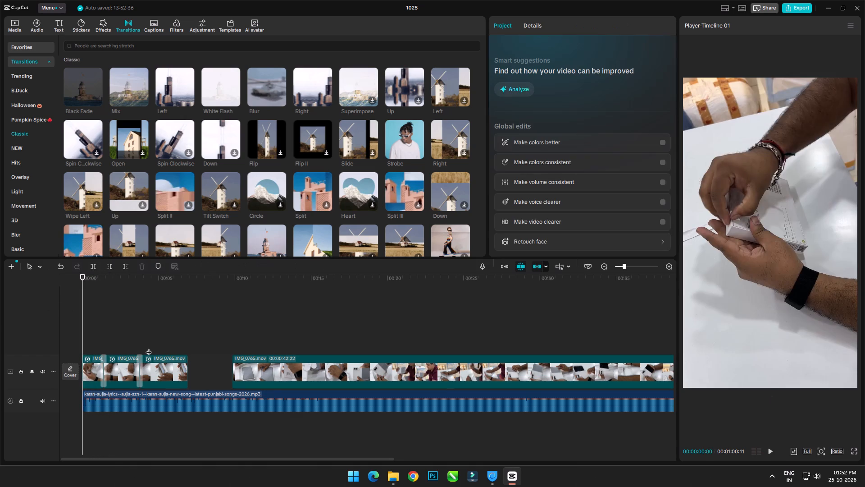
Play the timeline from the start through the three joined pieces to review the cuts and transitions.
click(174, 370)
click(114, 370)
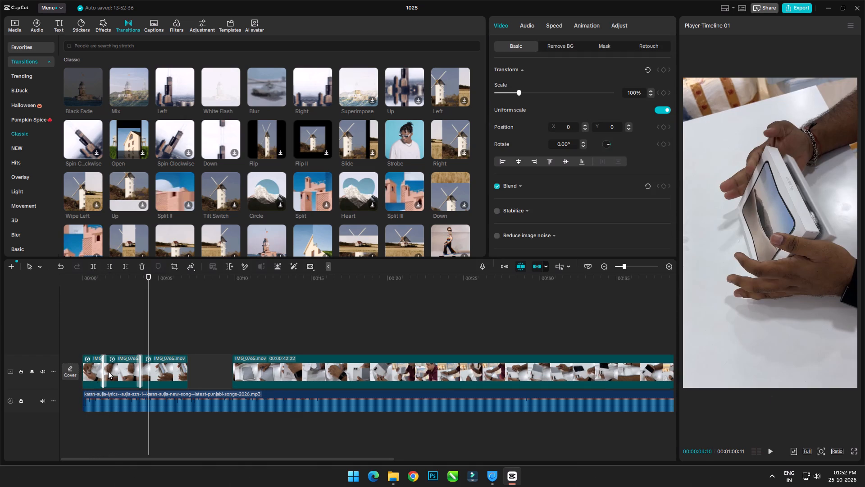
click(88, 373)
drag(149, 276, 78, 279)
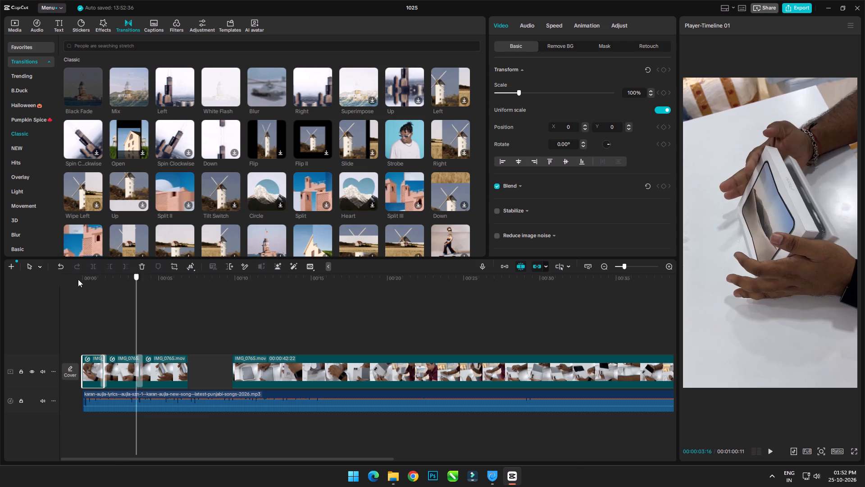
drag(78, 279, 49, 282)
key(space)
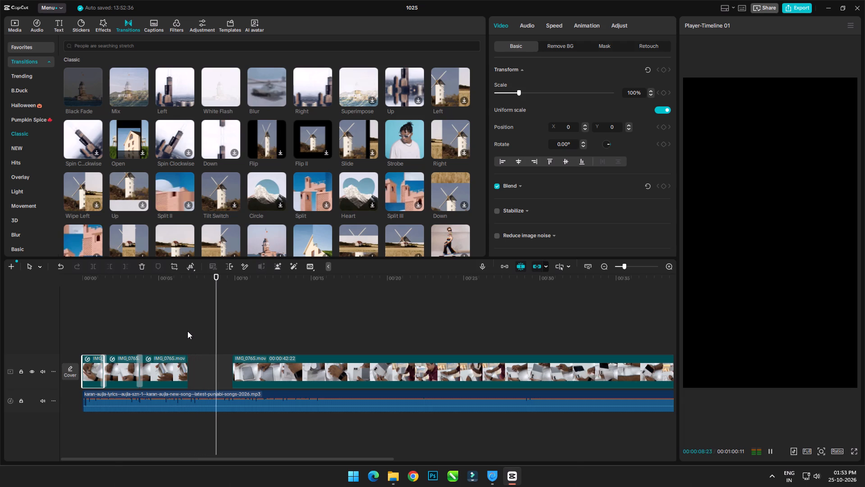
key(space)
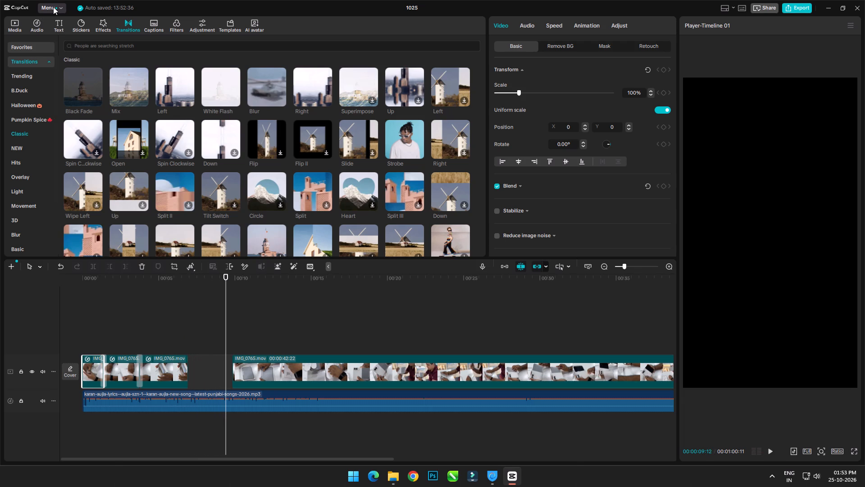
Leave project 1025 and return to the home page with the project list.
click(53, 7)
click(61, 108)
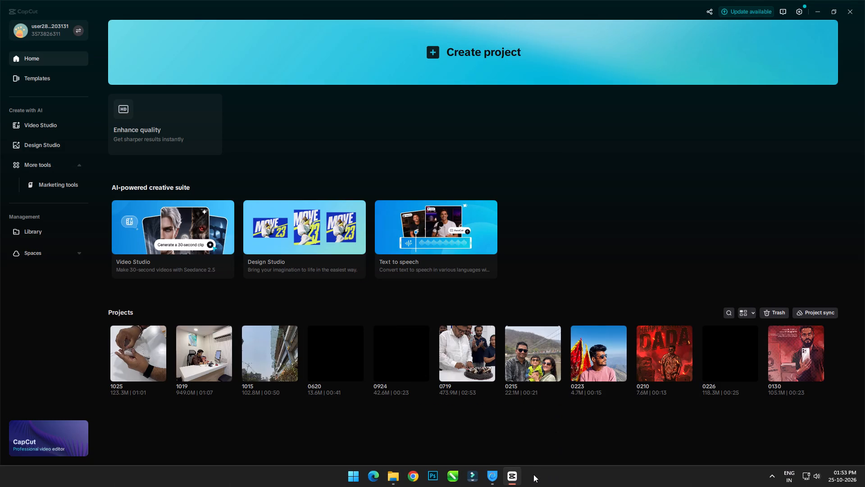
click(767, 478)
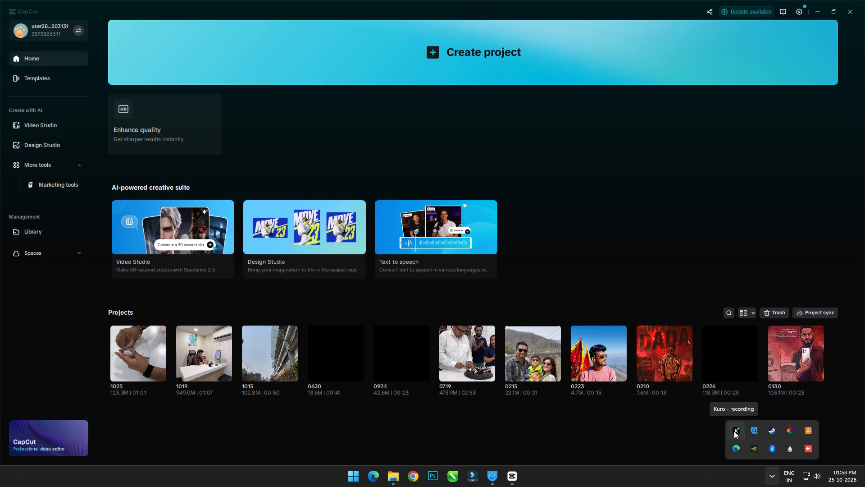
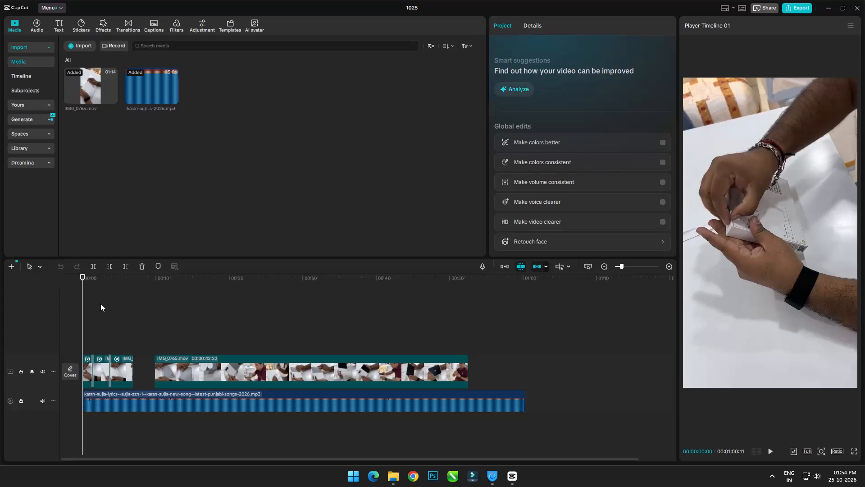
Play the joined pieces from the start of the timeline through the end of the third piece.
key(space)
click(108, 281)
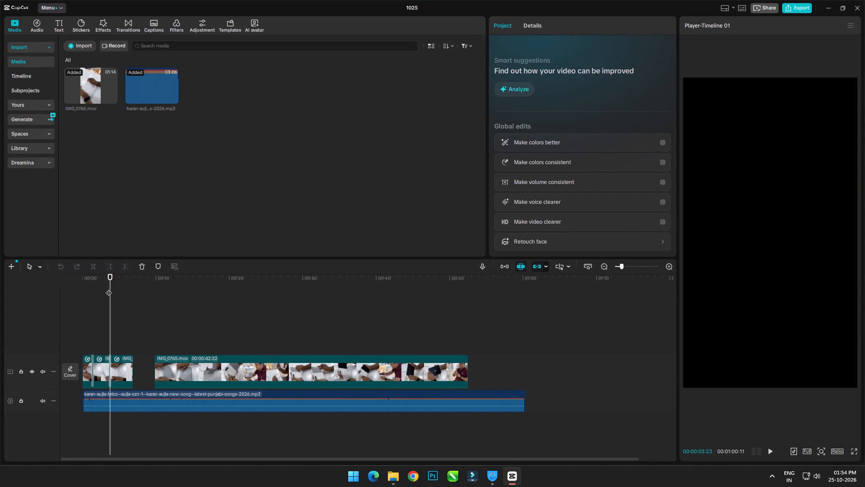
drag(110, 278, 51, 281)
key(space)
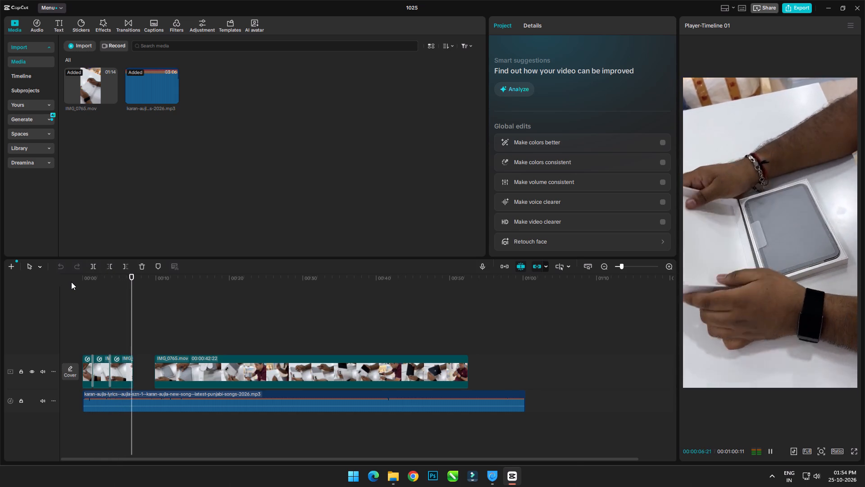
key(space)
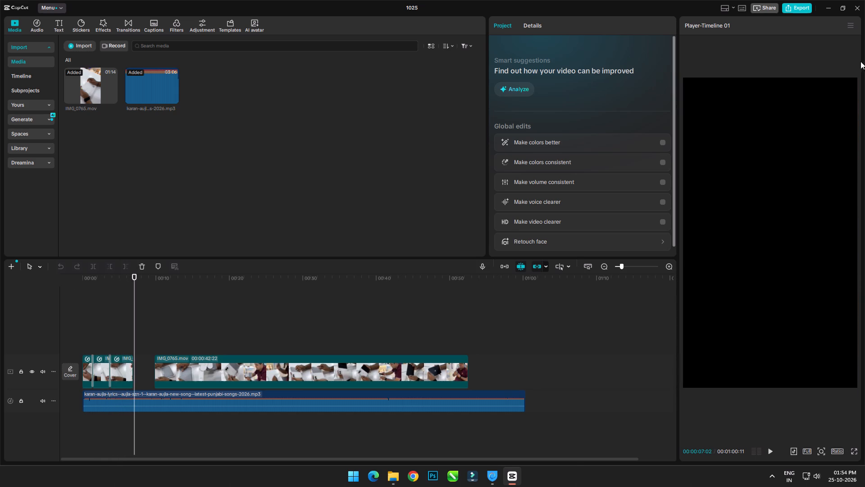
Return from project 1025 to the home screen and close CapCut.
click(51, 8)
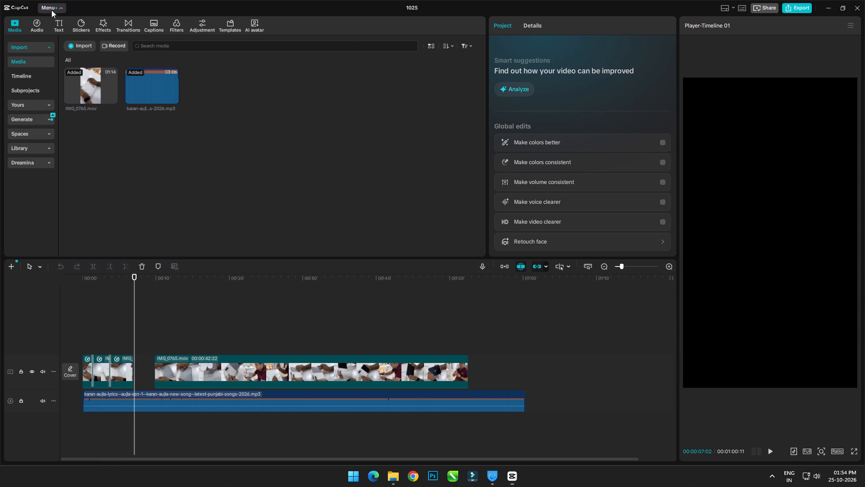
click(68, 107)
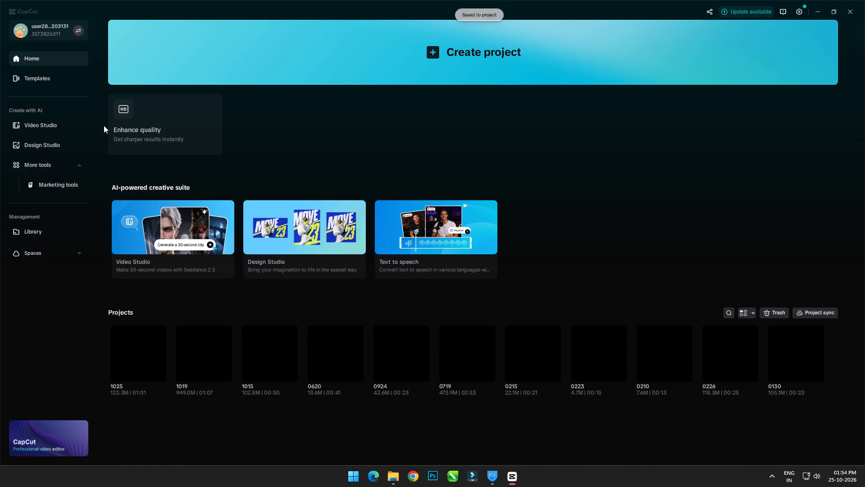
click(849, 11)
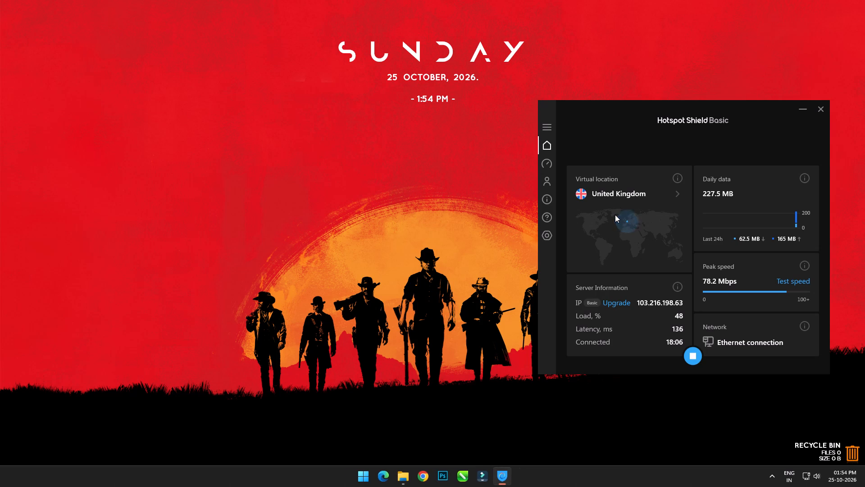
Minimize the Hotspot Shield window to clear the desktop.
click(801, 105)
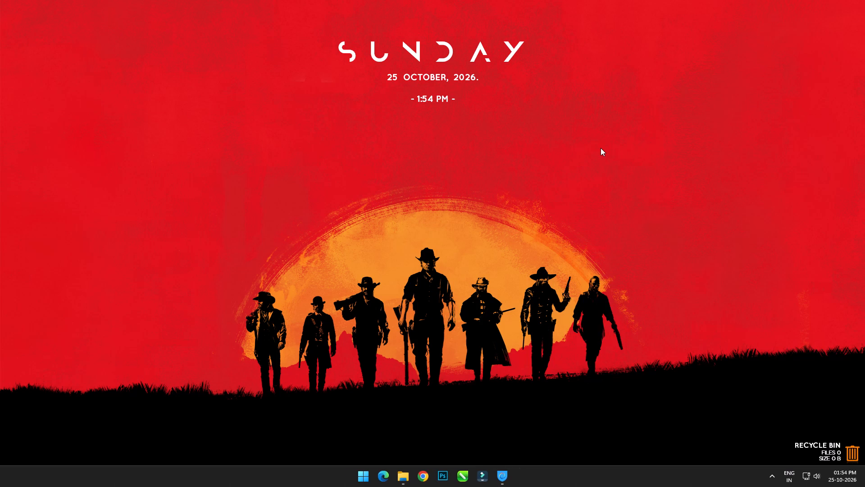
right_click(467, 178)
click(499, 213)
Search the installed apps for "cap" and launch CapCut again.
click(363, 470)
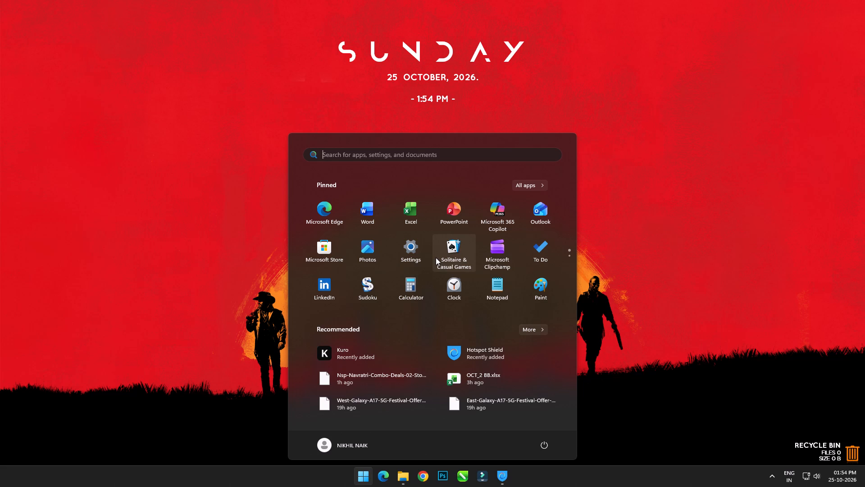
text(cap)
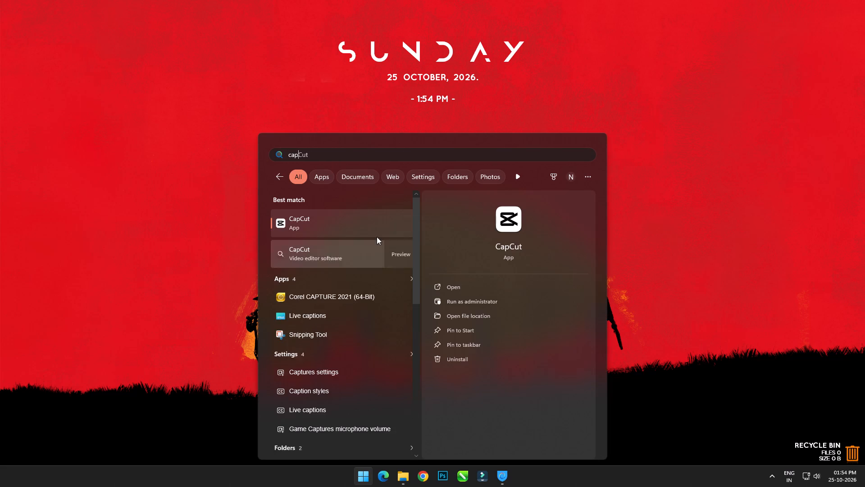
click(354, 227)
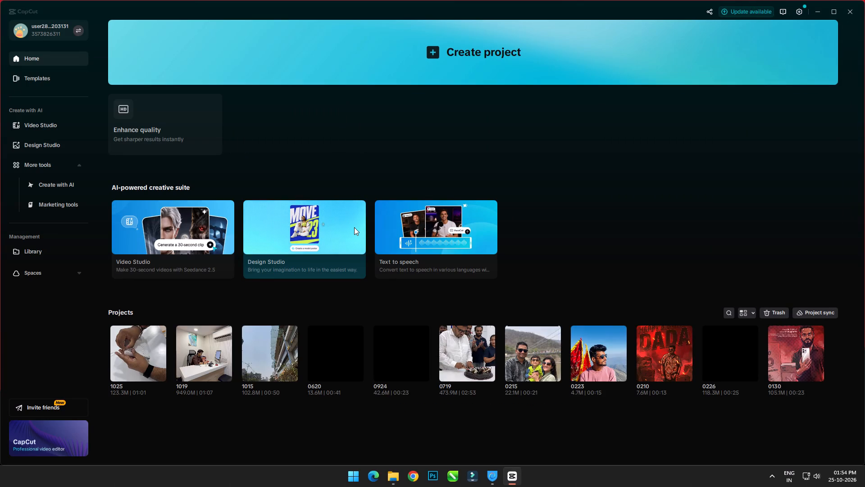
Open project 1025 for editing.
click(130, 351)
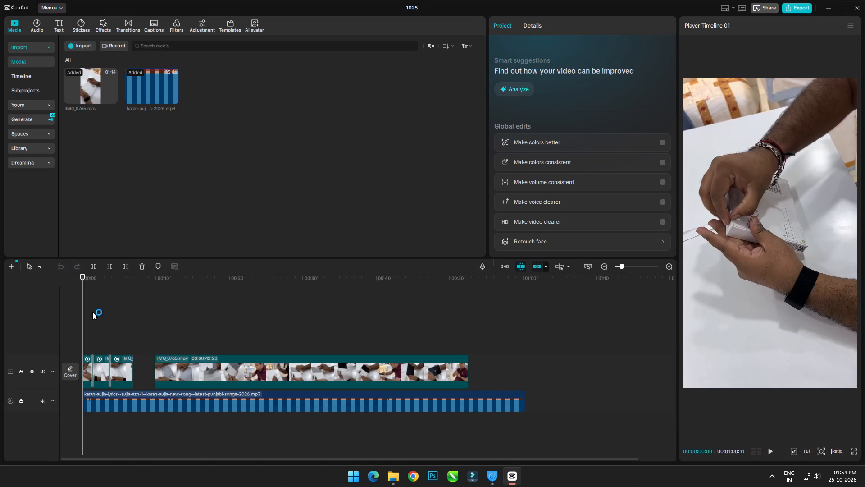
Play the three opening pieces and repeatedly review the end of the third piece against the music.
click(267, 267)
key(space)
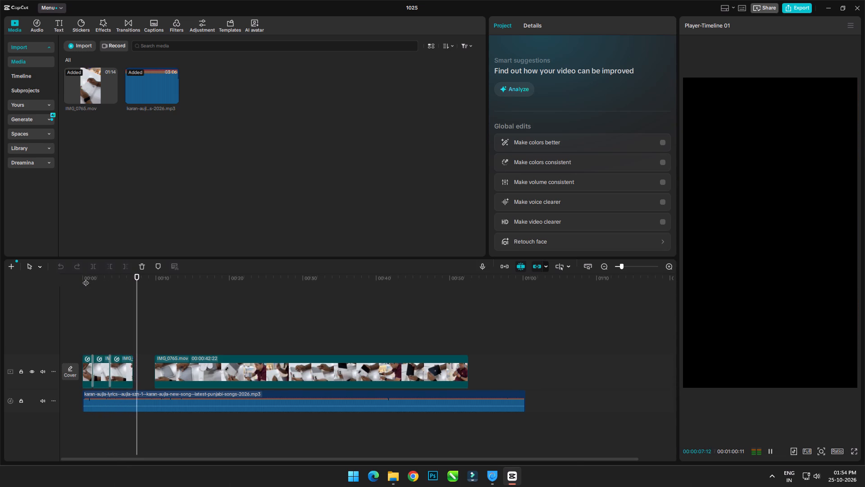
key(space)
drag(137, 276, 126, 276)
key(space)
key(space)
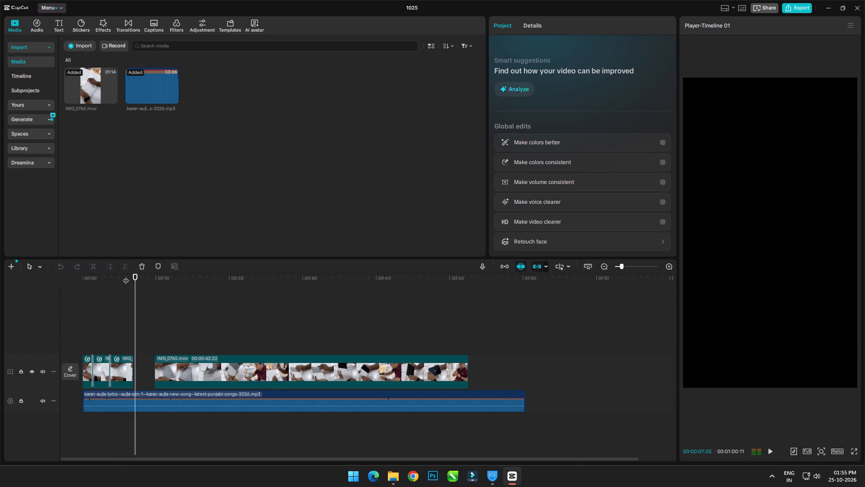
click(135, 275)
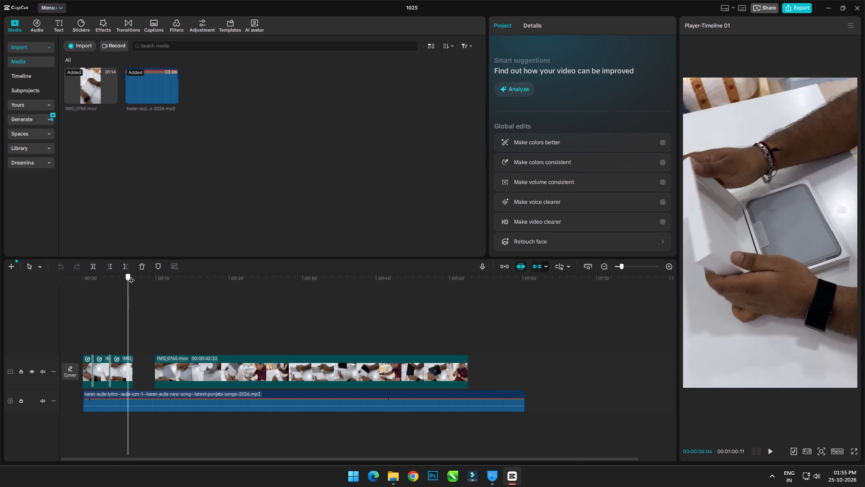
key(space)
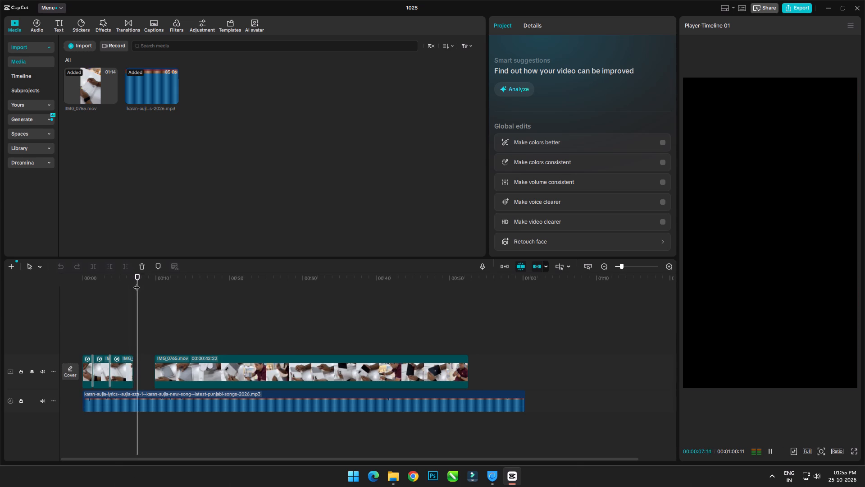
key(space)
click(117, 278)
key(space)
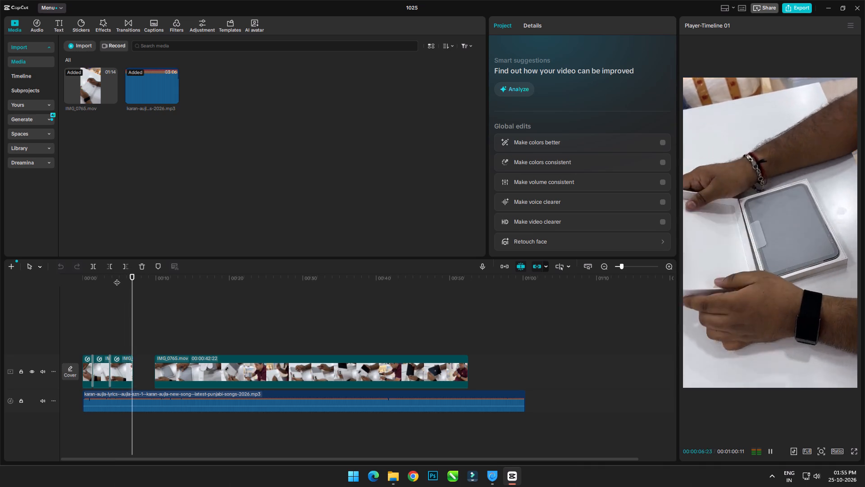
key(space)
drag(138, 276, 132, 276)
key(space)
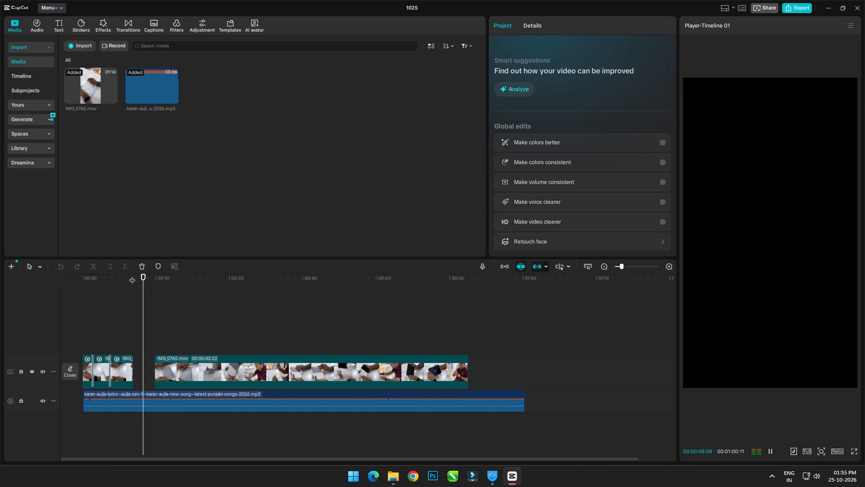
key(space)
click(118, 280)
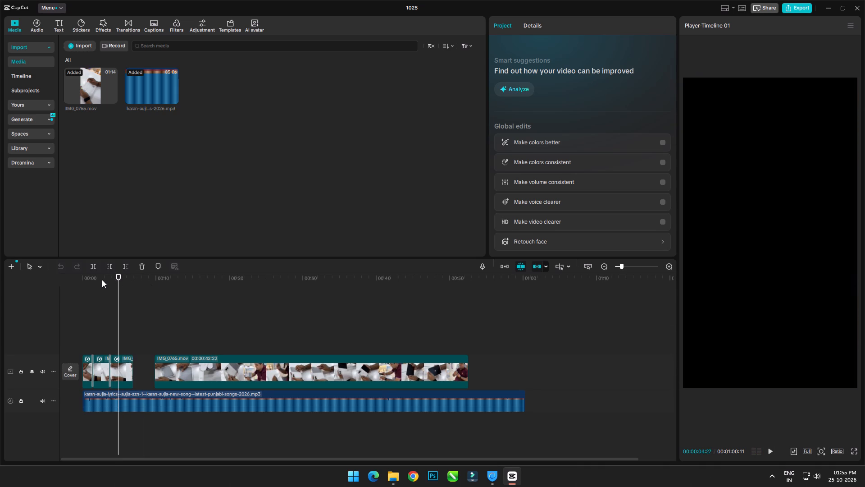
key(Home)
key(space)
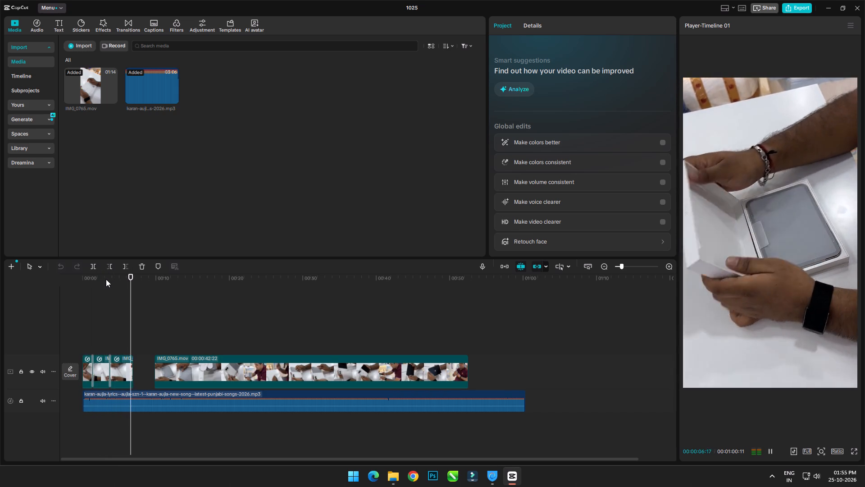
key(space)
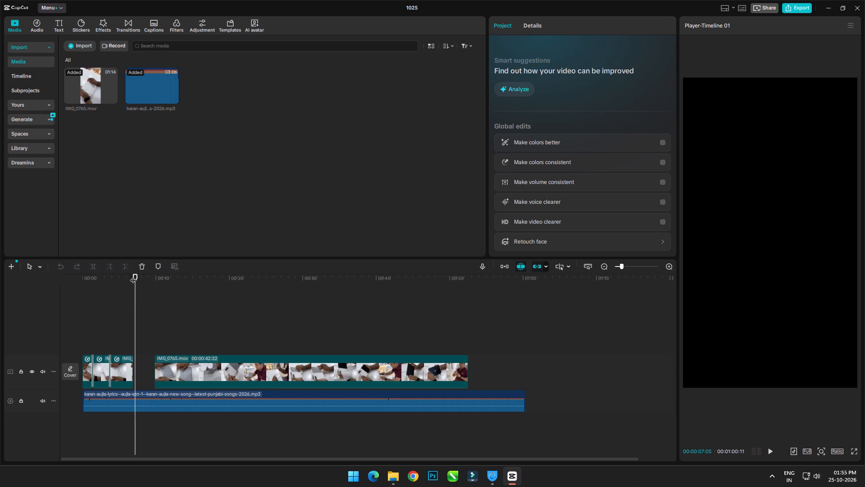
click(134, 275)
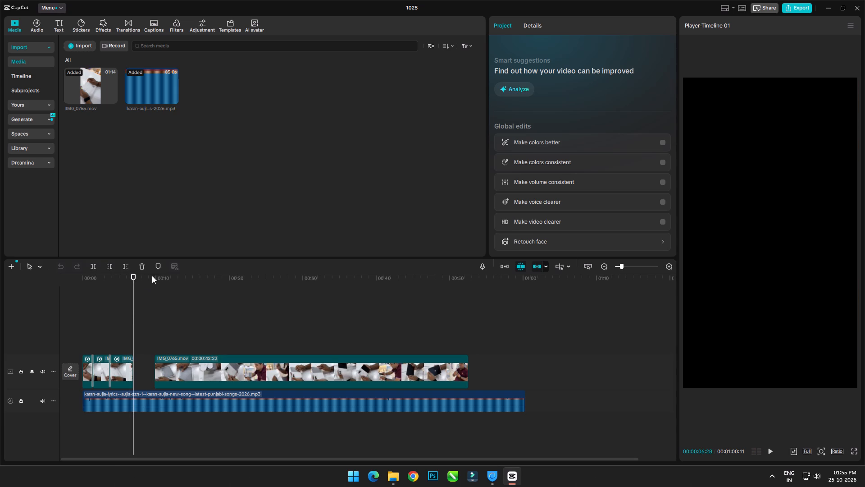
Split the long IMG_0765.mov piece at 00:00:11:14, just before the device is lifted from the box, and delete the part before the cut.
click(152, 276)
drag(155, 275, 169, 276)
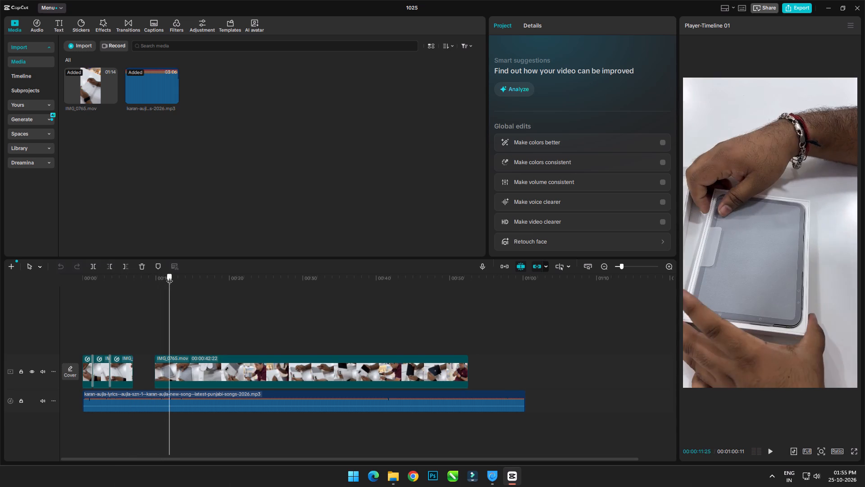
drag(169, 276, 172, 279)
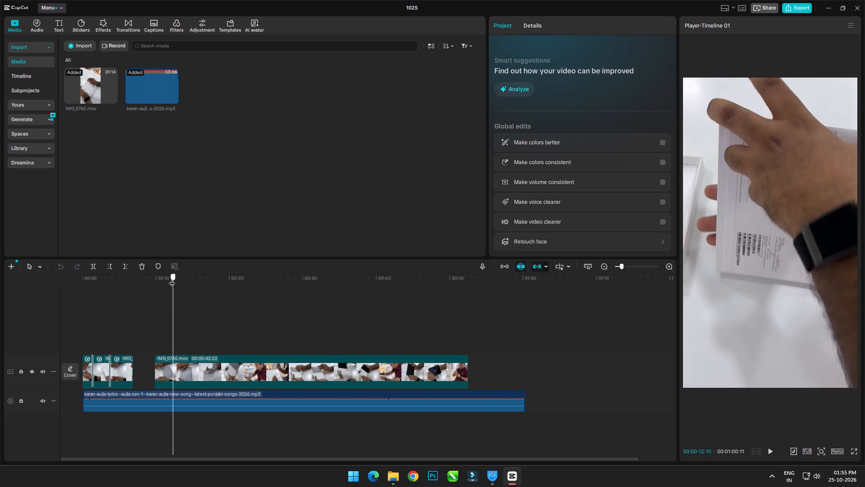
drag(172, 279, 174, 281)
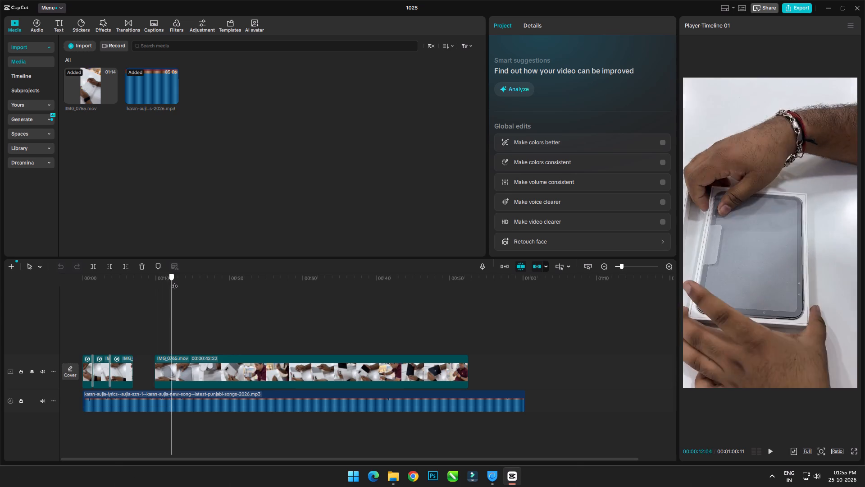
drag(174, 281, 185, 283)
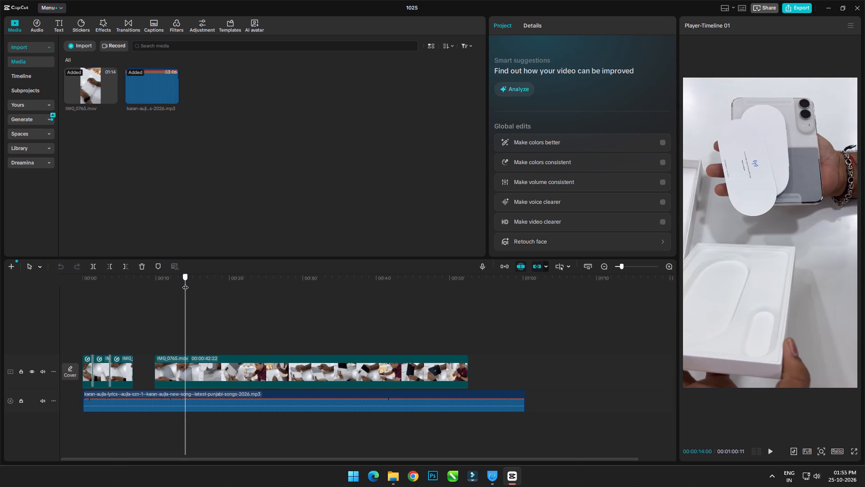
drag(185, 283, 178, 283)
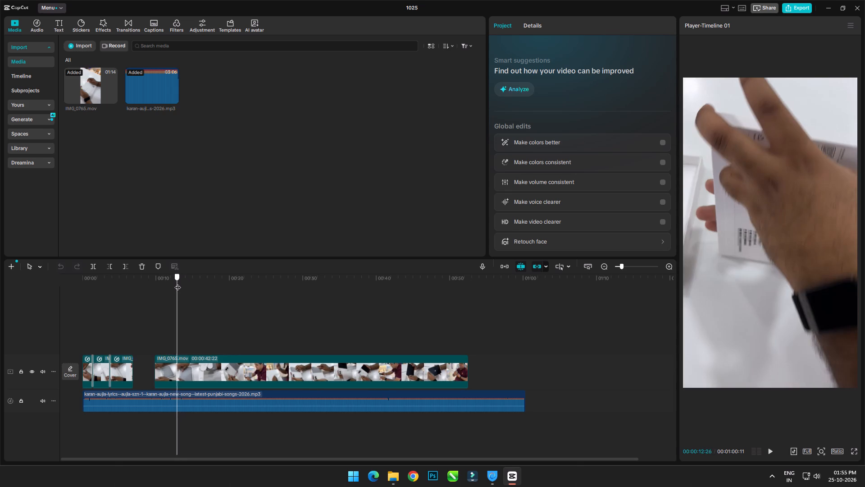
drag(178, 283, 169, 284)
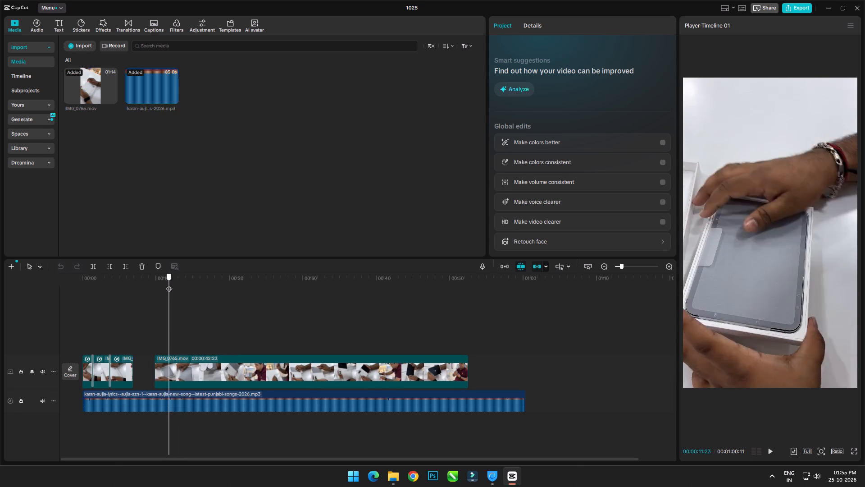
drag(169, 284, 175, 285)
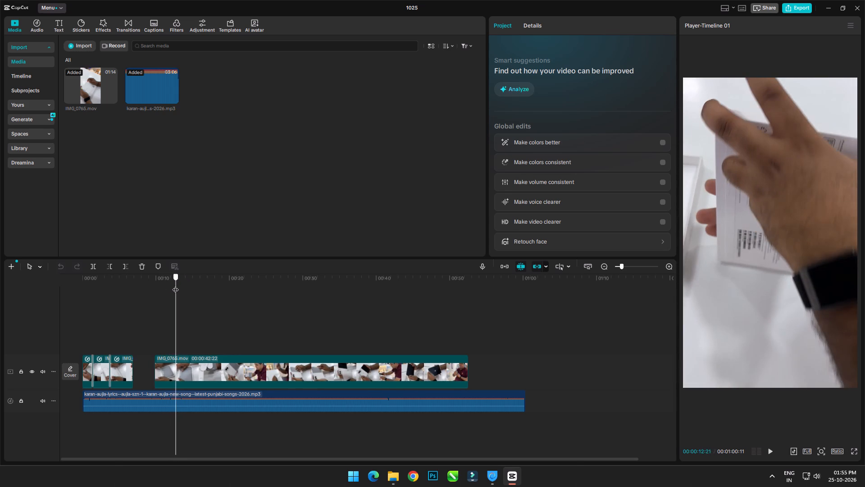
drag(175, 285, 178, 286)
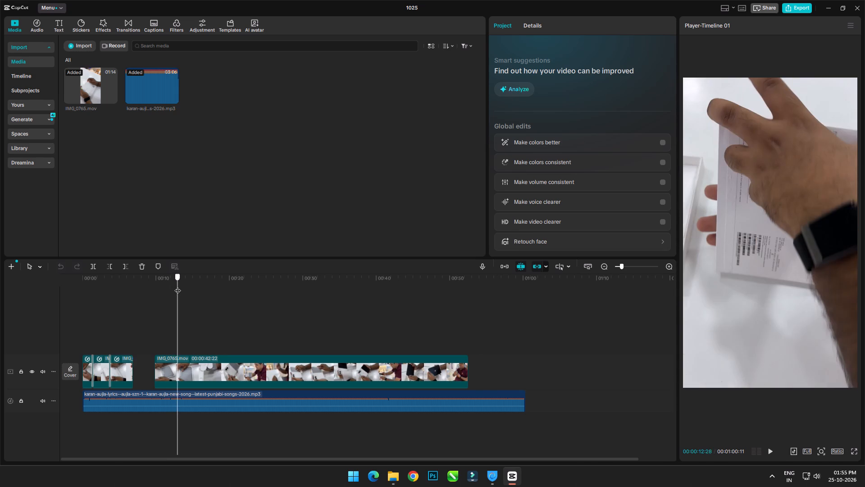
drag(178, 286, 167, 287)
click(173, 359)
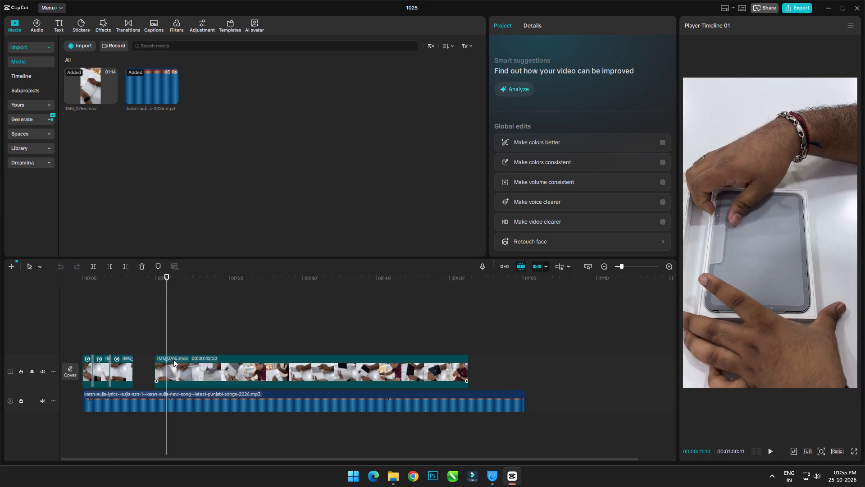
key(ctrl+b)
click(159, 370)
key(Delete)
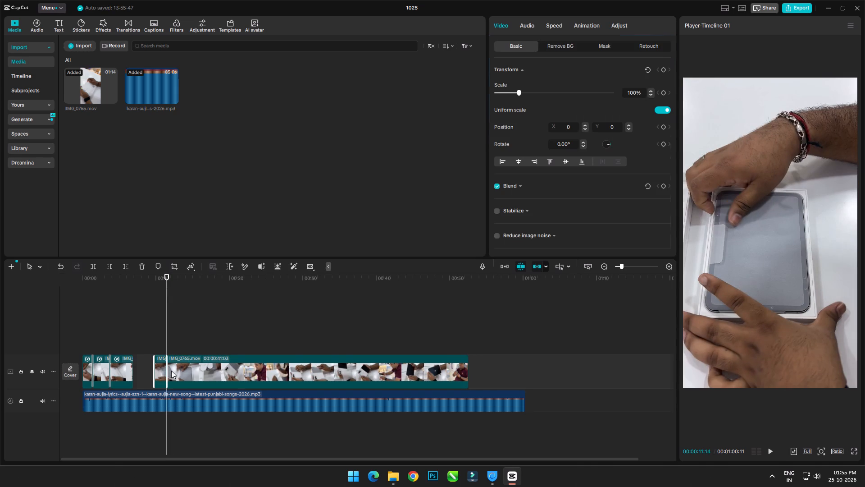
Move the remaining long piece back directly against the end of the third piece.
click(191, 372)
drag(212, 372, 181, 374)
Play across the new join, split the long piece at 00:00:09:18, and move the remainder away to about 20 s.
click(120, 279)
key(space)
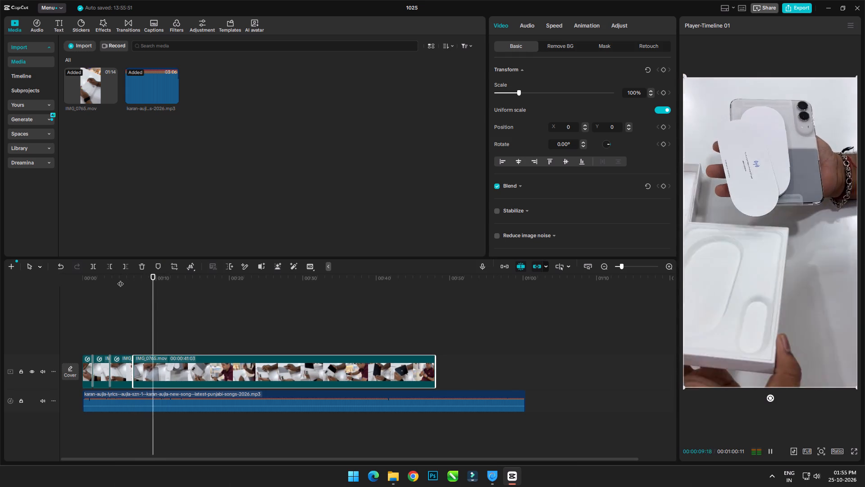
key(space)
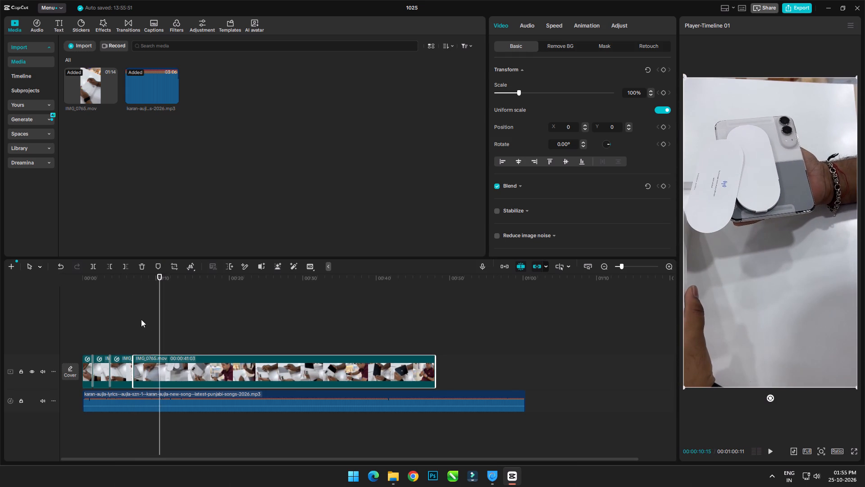
click(124, 280)
key(space)
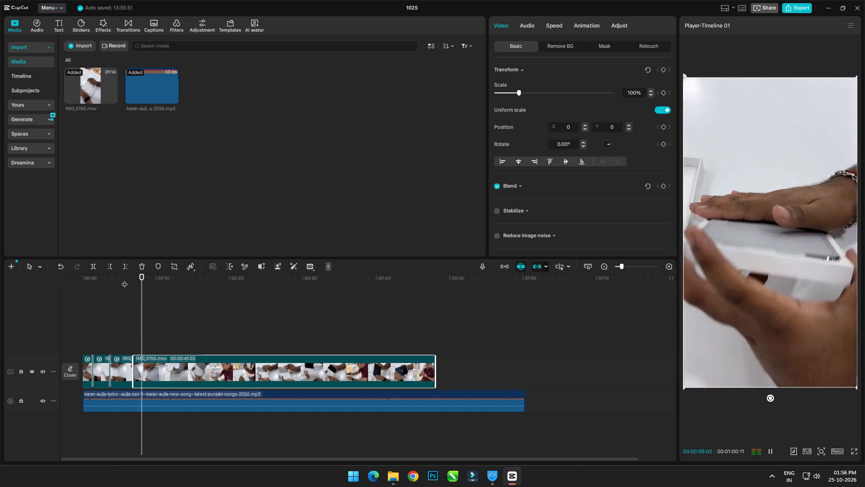
key(space)
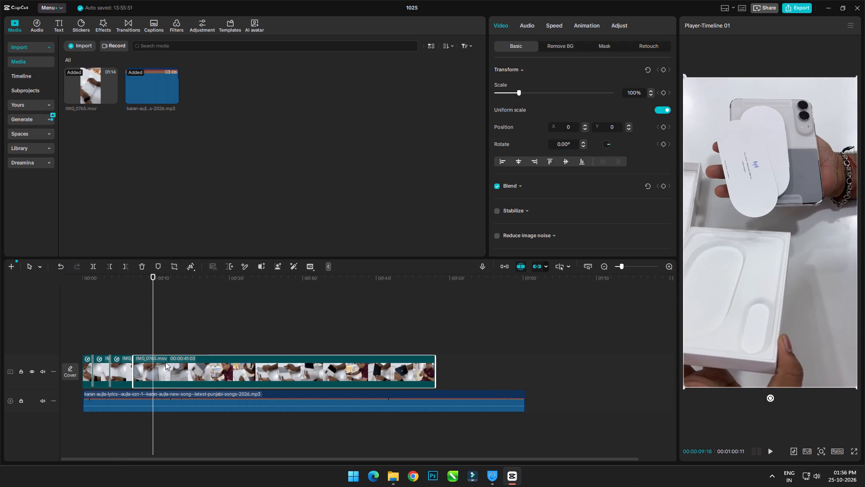
click(180, 369)
key(ctrl+b)
click(185, 368)
drag(191, 367, 265, 370)
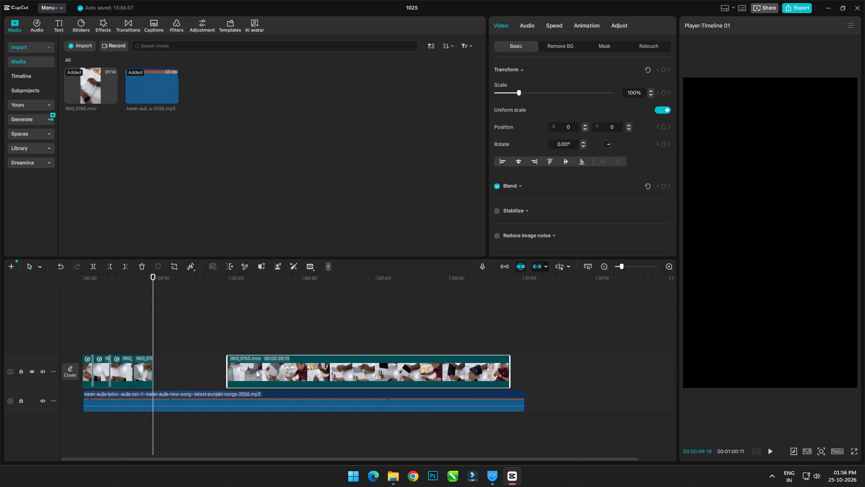
Apply a Custom speed curve to the new fourth piece and raise its start point to about 5x.
click(150, 373)
click(555, 30)
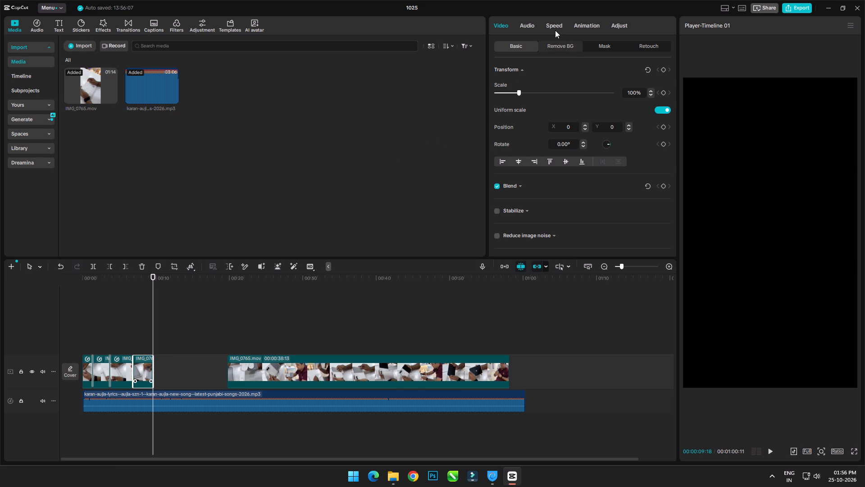
click(574, 49)
click(544, 78)
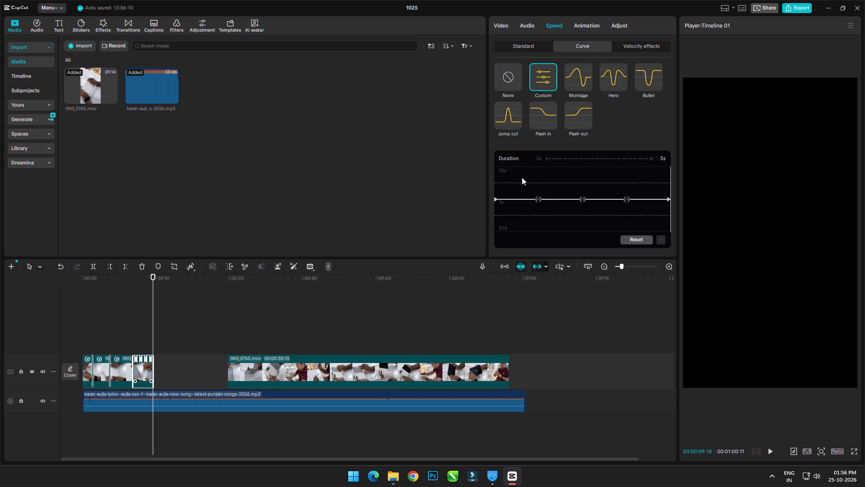
drag(496, 199, 496, 182)
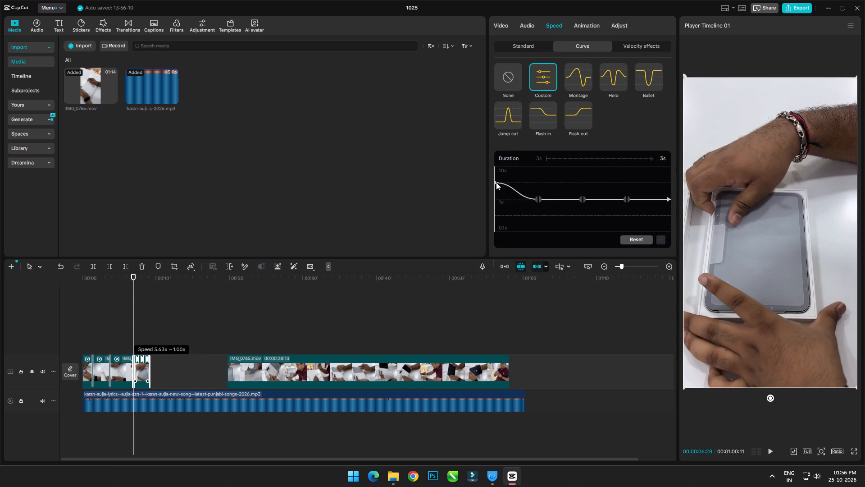
drag(496, 182, 497, 186)
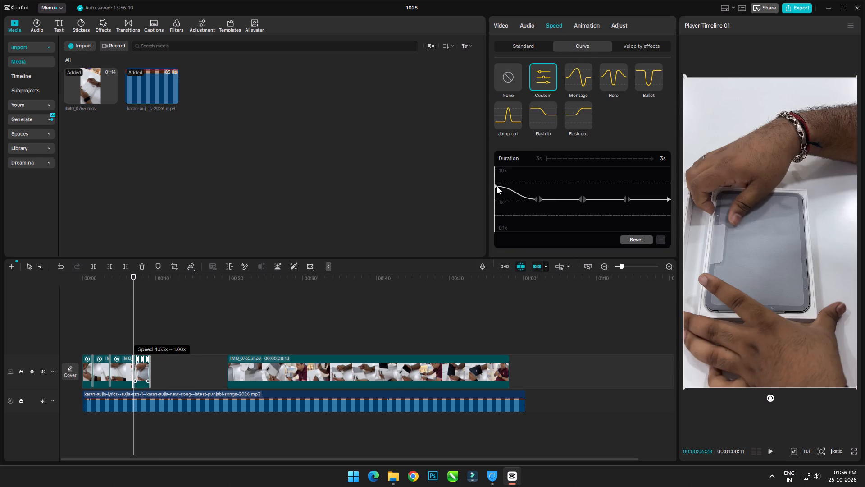
drag(497, 186, 497, 185)
Shift the fourth piece's second speed point earlier and lower it to about 0.3x, and lower the middle point to the same level.
click(539, 200)
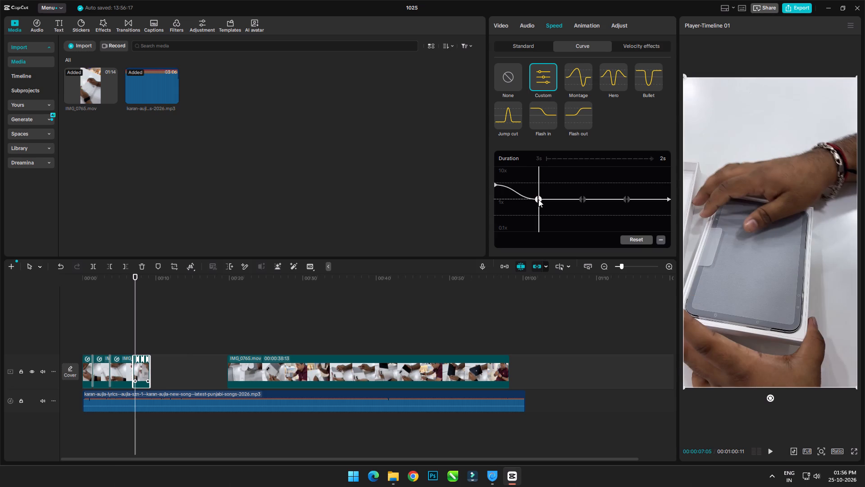
drag(538, 199, 522, 221)
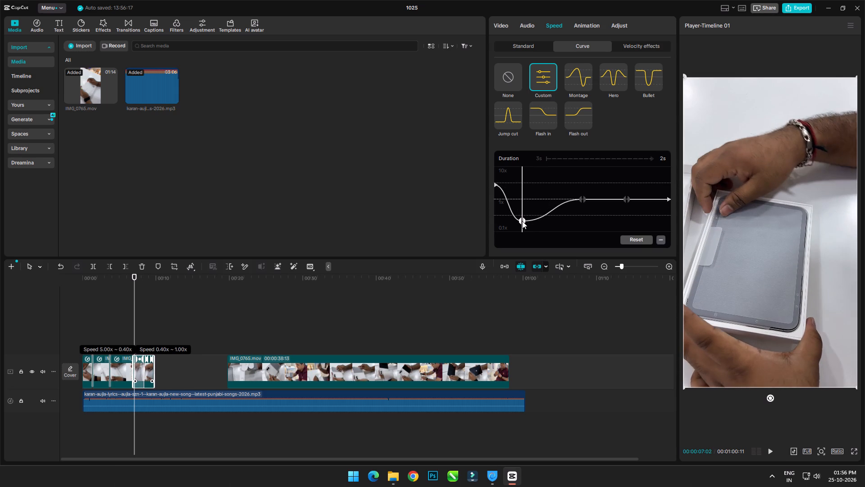
drag(522, 221, 522, 223)
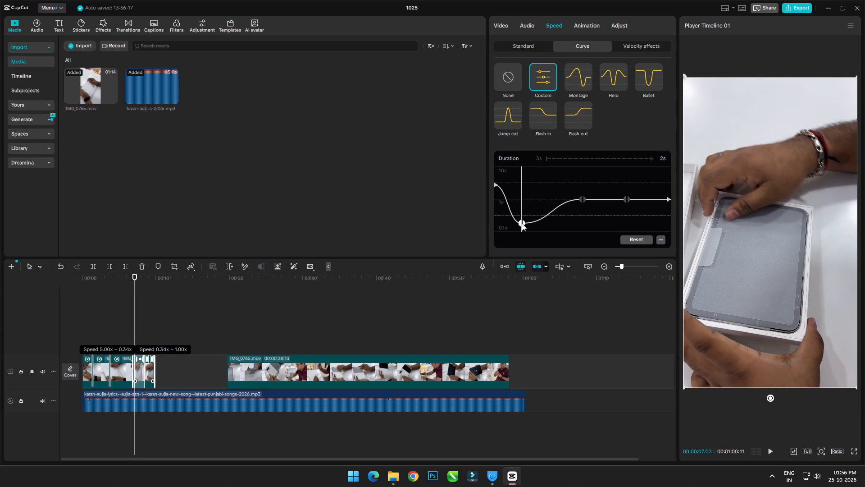
drag(522, 223, 522, 225)
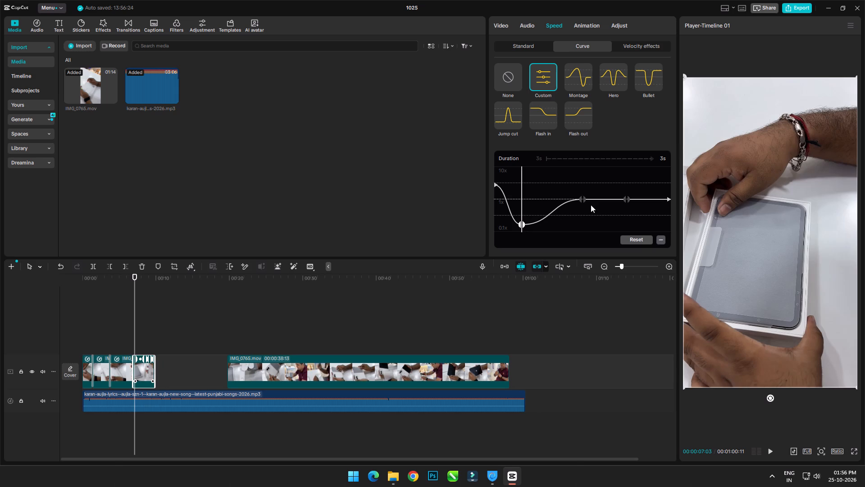
click(583, 199)
drag(583, 199, 581, 215)
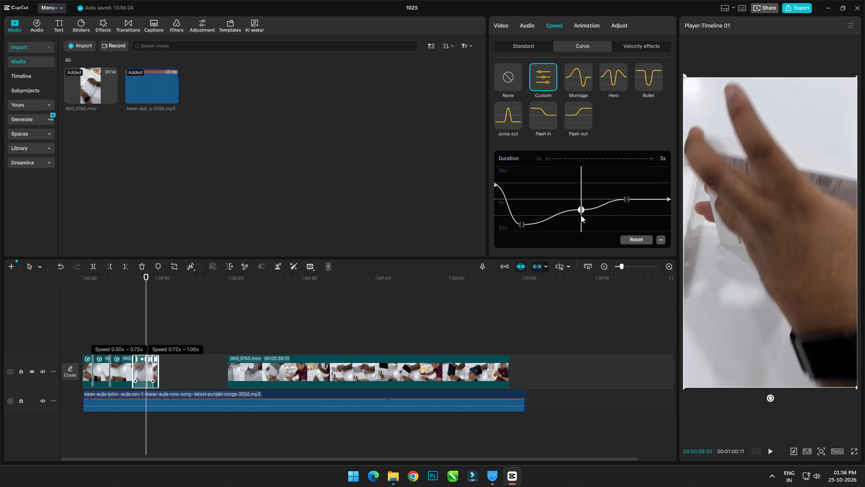
drag(581, 215, 581, 223)
Play across the start of the slowed fourth piece to find a cut point, split it at 00:00:08:23, and select the part after the cut.
click(125, 276)
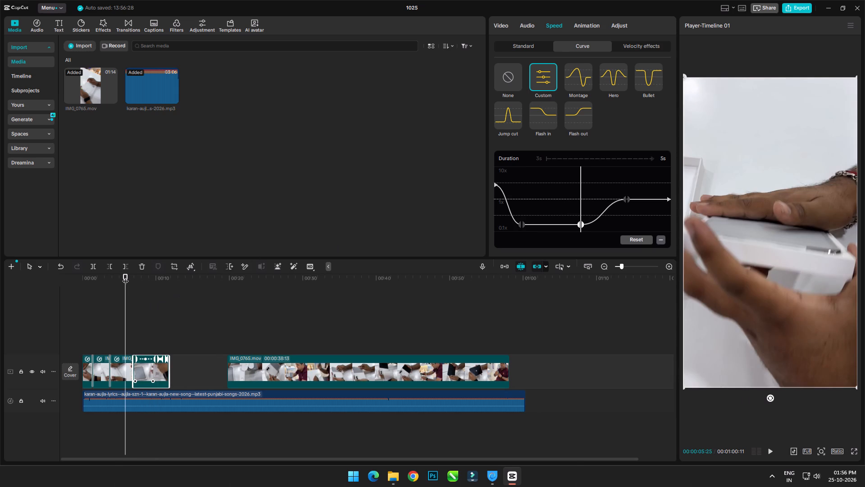
key(space)
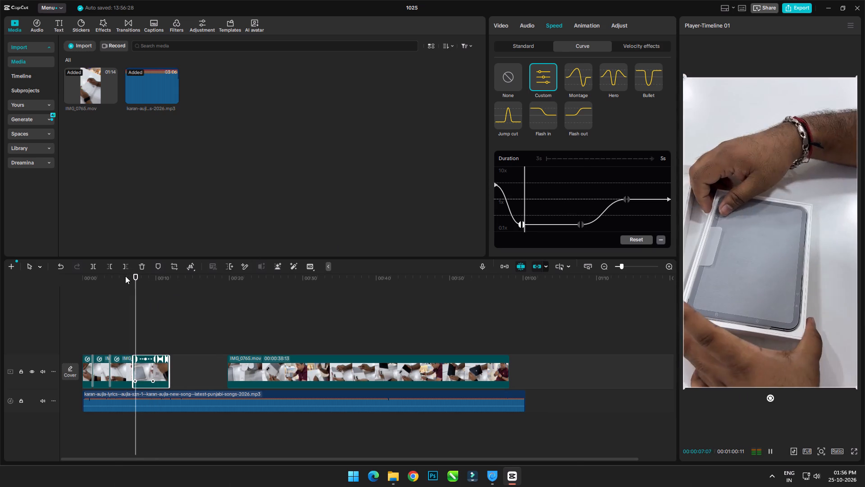
key(space)
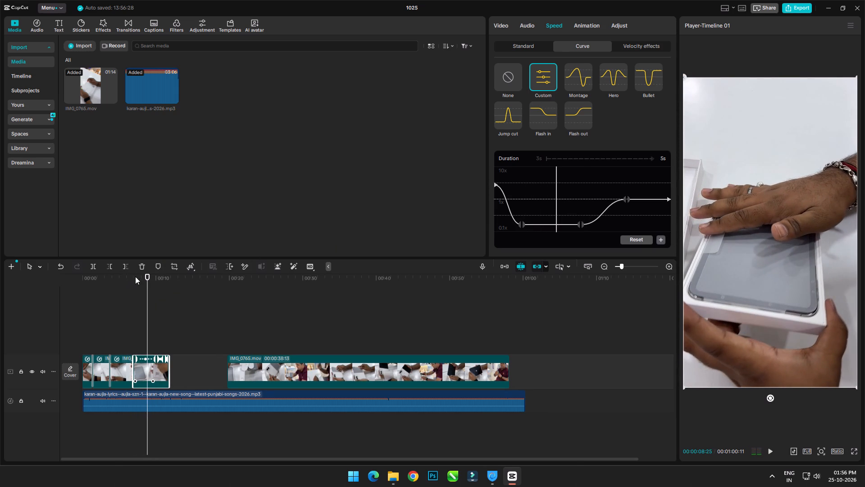
click(127, 279)
key(space)
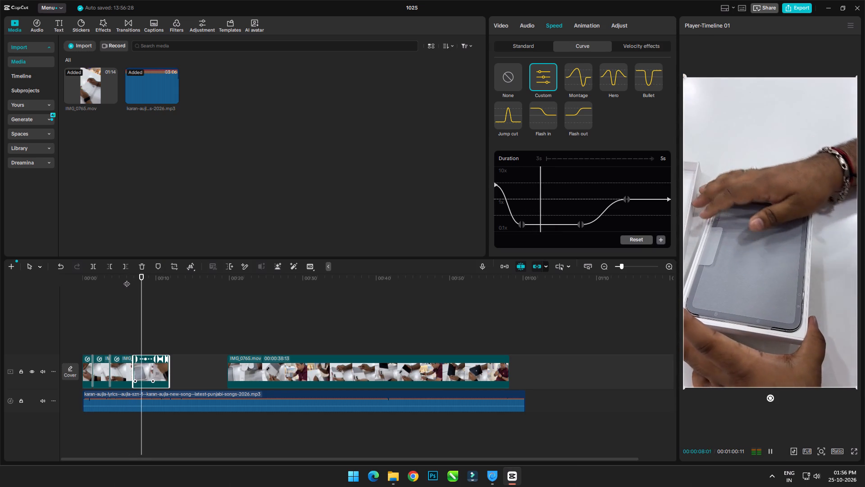
key(space)
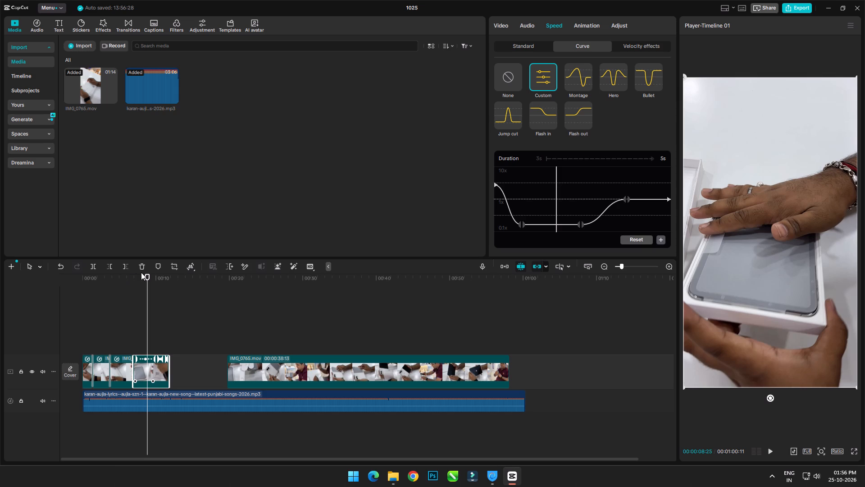
click(126, 278)
key(space)
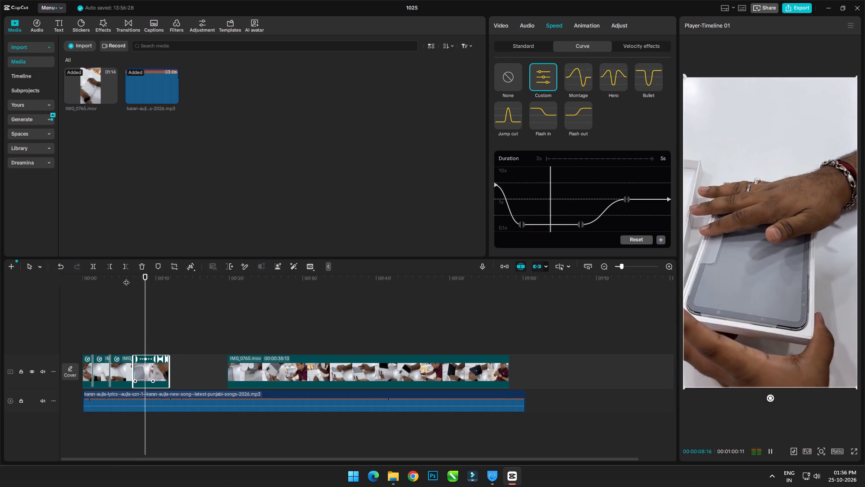
key(space)
click(129, 276)
key(space)
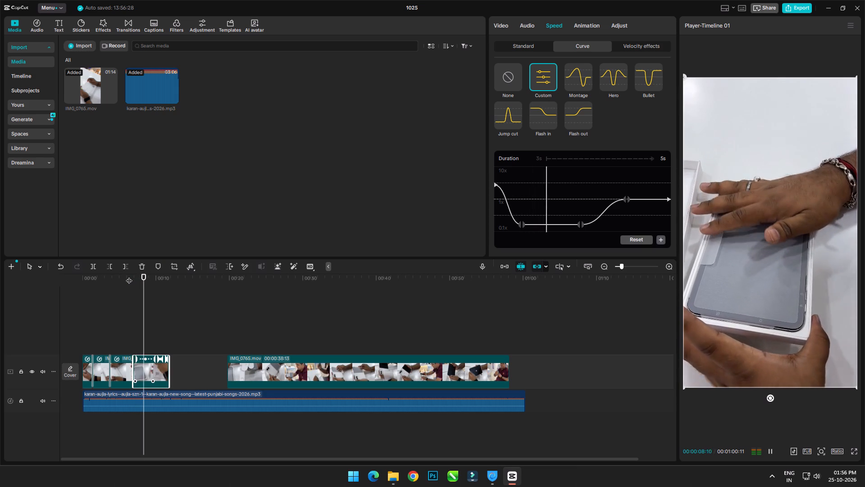
key(space)
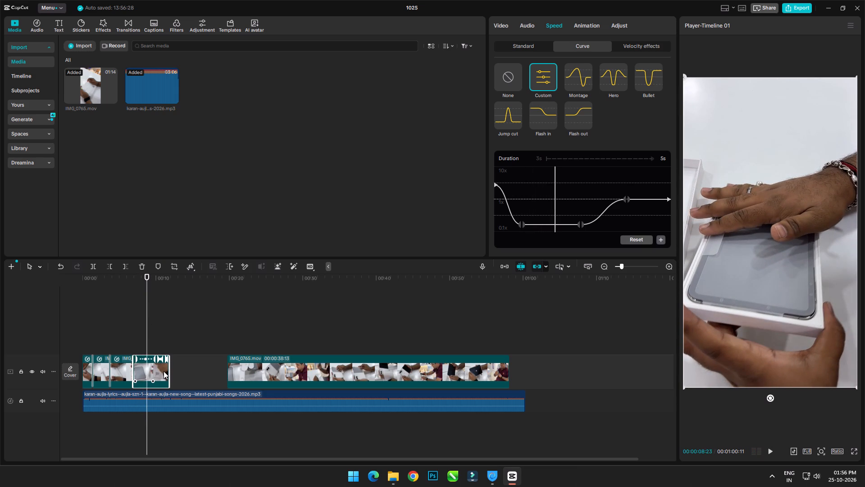
click(164, 371)
key(ctrl+b)
click(164, 371)
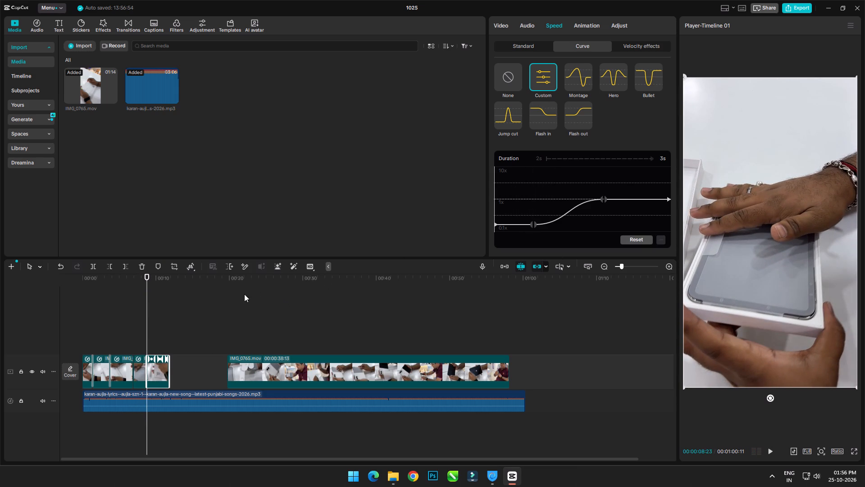
Preview the new fifth piece, reset its speed curve, and replay the cut between the fourth and fifth pieces.
key(space)
key(space)
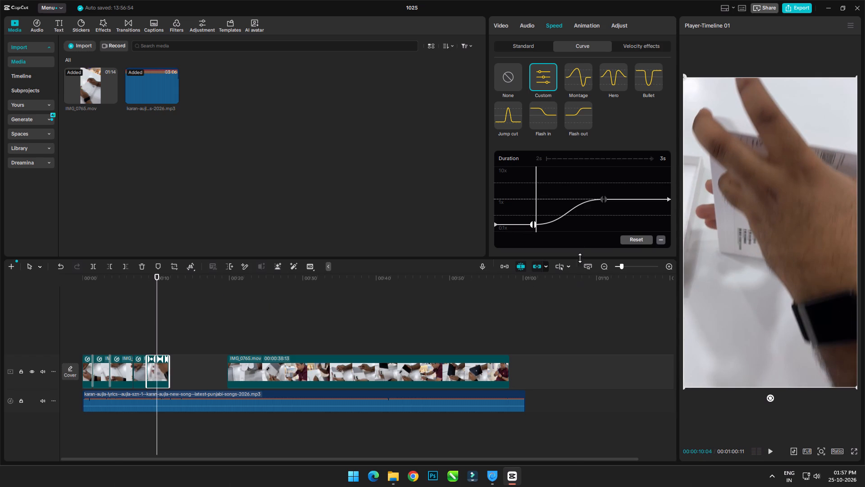
click(632, 239)
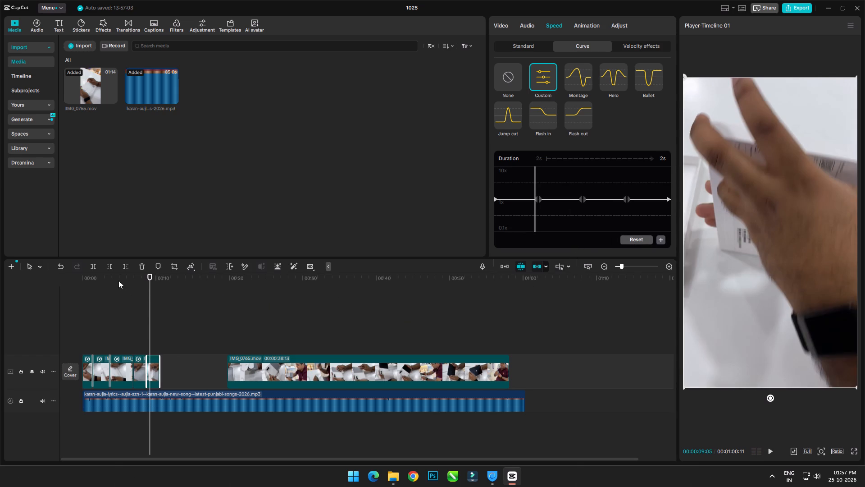
click(118, 280)
key(space)
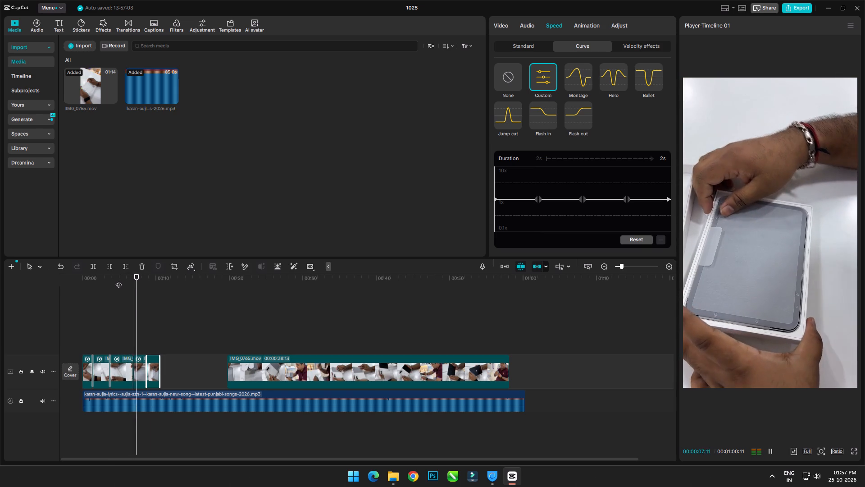
key(space)
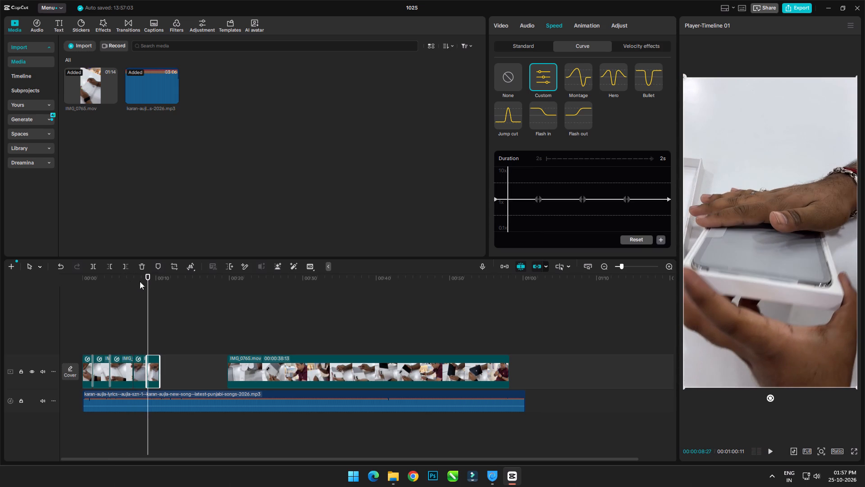
click(137, 277)
key(space)
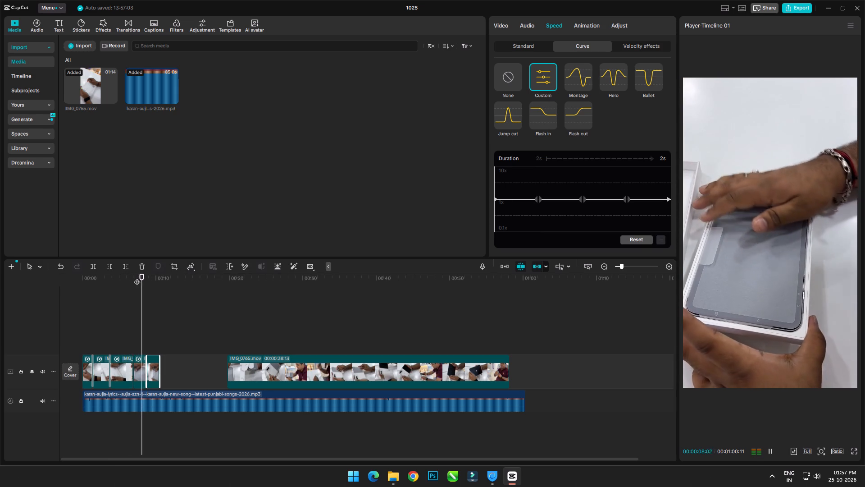
key(space)
Raise the start point of the fifth piece's Custom speed curve to about 5x.
click(148, 277)
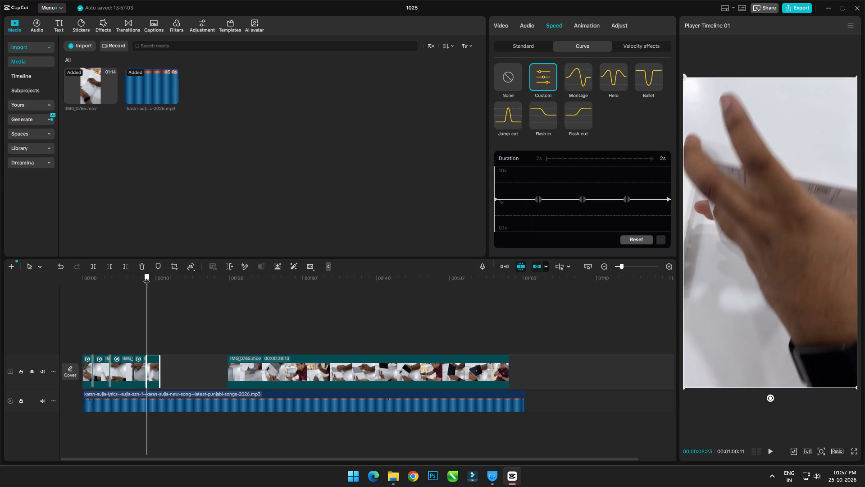
drag(495, 198, 495, 197)
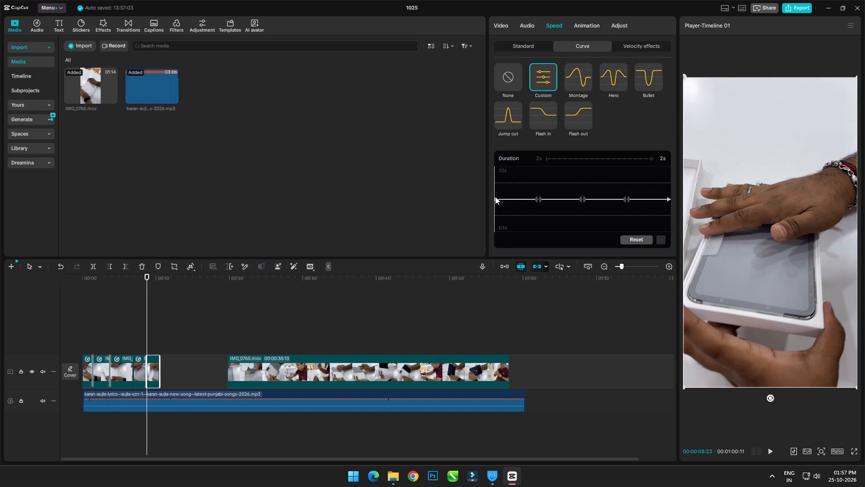
drag(495, 197, 496, 188)
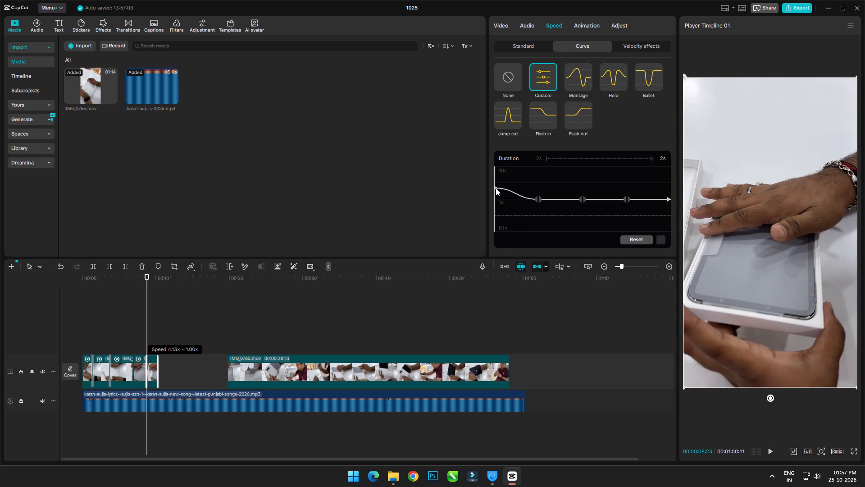
drag(496, 188, 496, 185)
drag(496, 185, 496, 185)
Shift the fifth piece's second speed point earlier and lower it to about 0.3x, and lower the middle point to the same level.
click(536, 201)
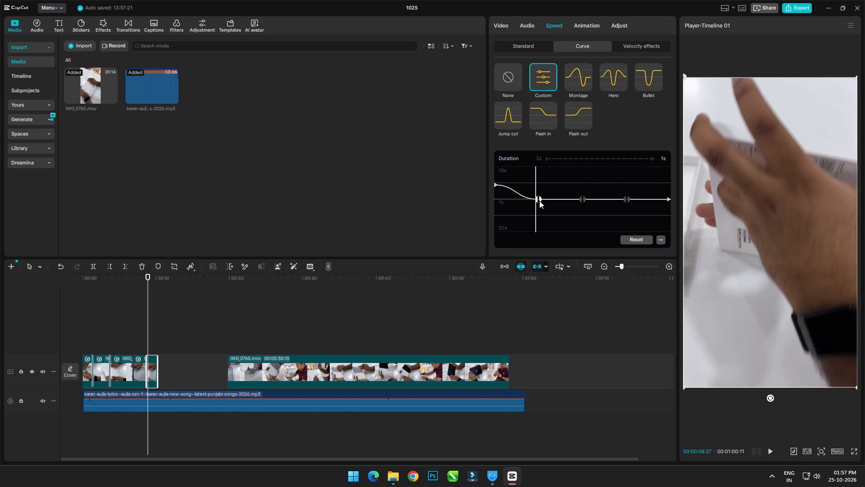
drag(539, 199, 536, 208)
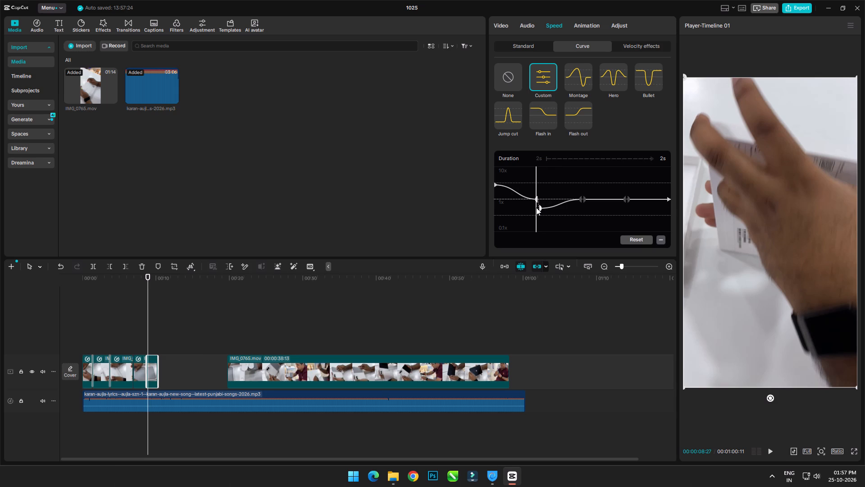
key(ctrl+z)
drag(538, 199, 535, 210)
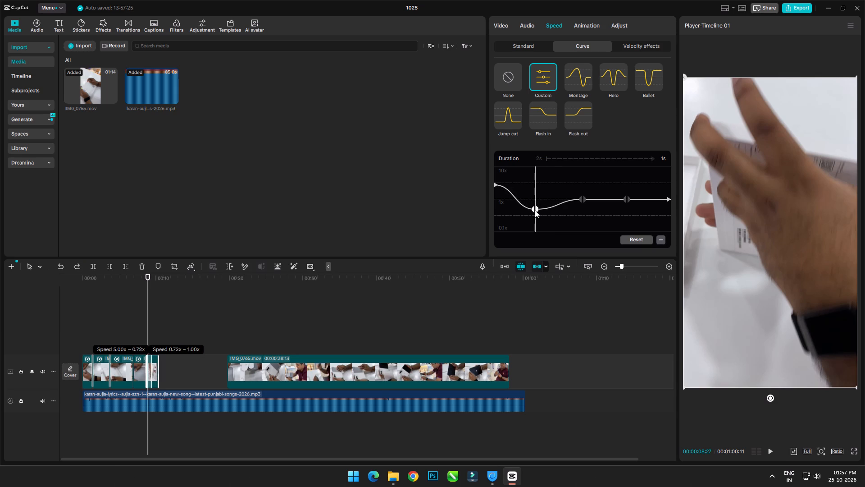
drag(535, 210, 514, 221)
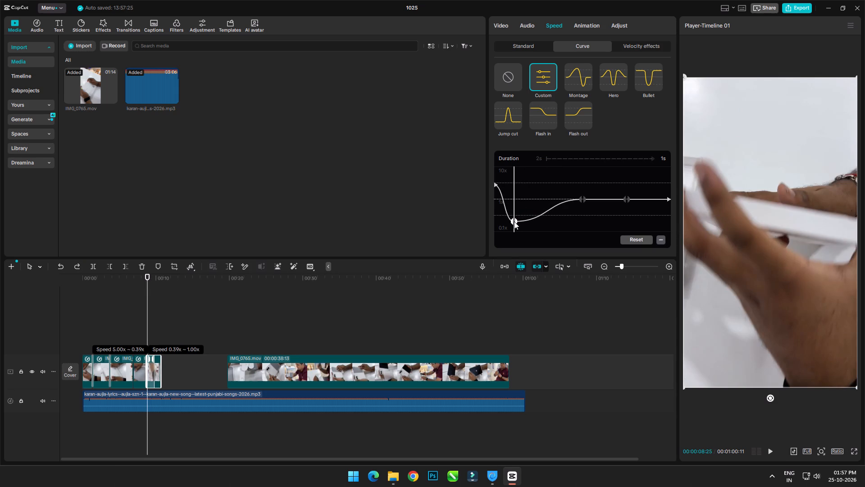
drag(514, 221, 514, 224)
click(582, 198)
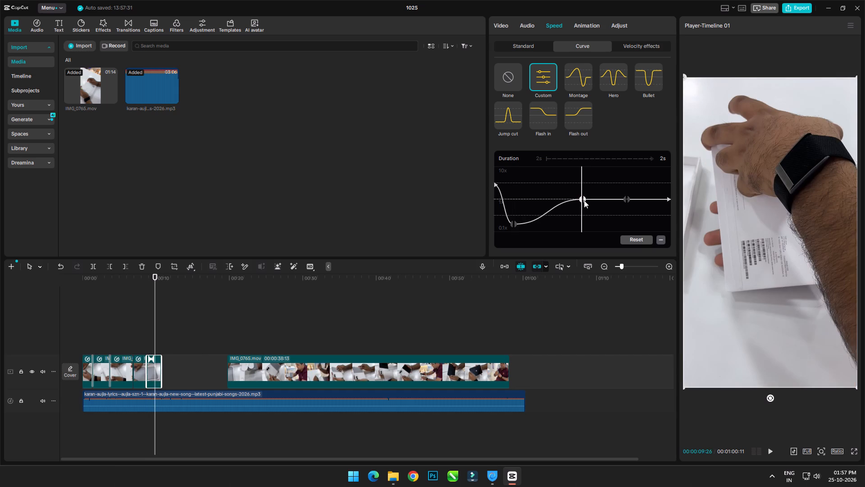
drag(582, 200, 581, 220)
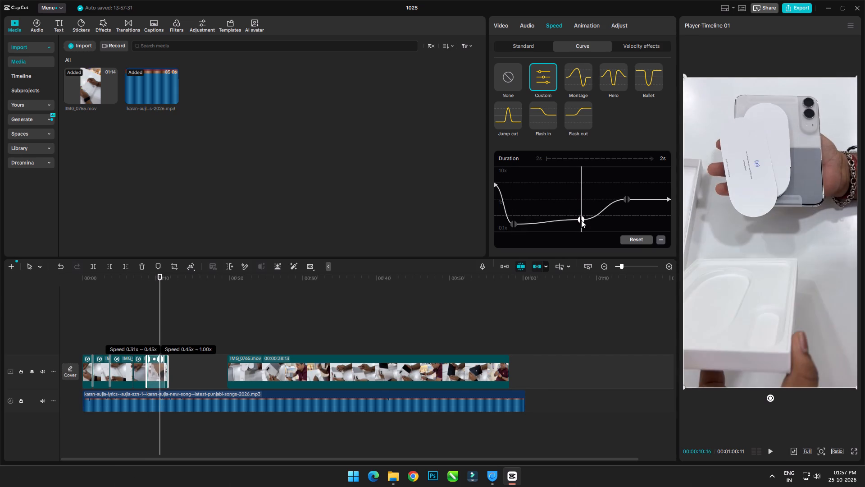
drag(581, 220, 581, 221)
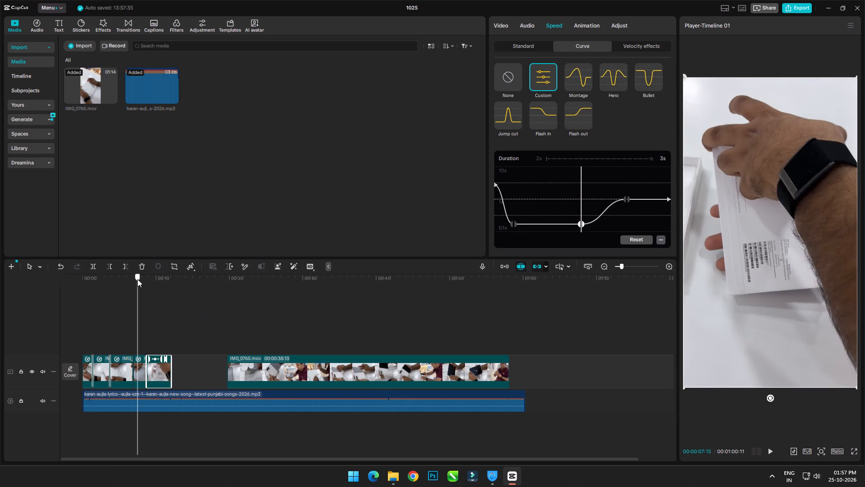
Play across the cut between the fourth and fifth pieces to check the new speed ramp.
click(137, 279)
key(space)
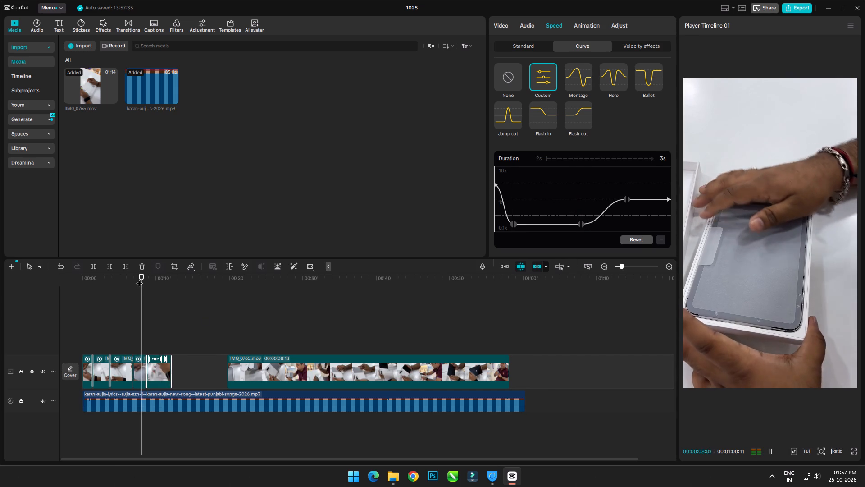
key(space)
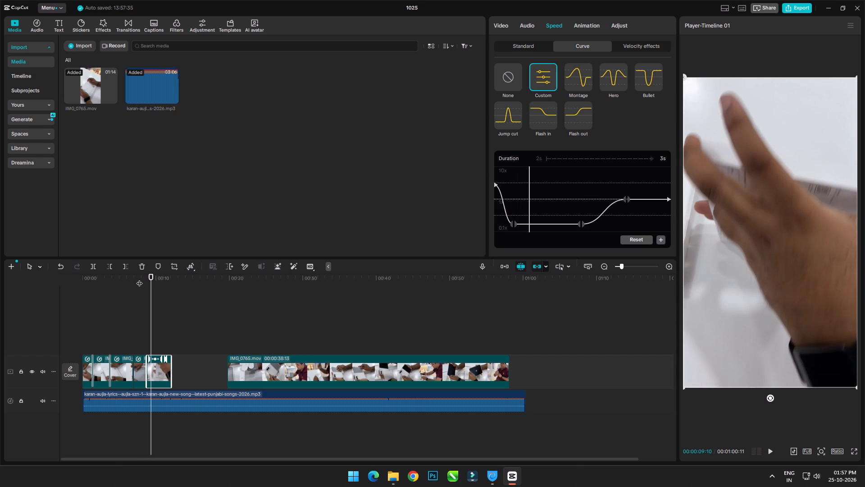
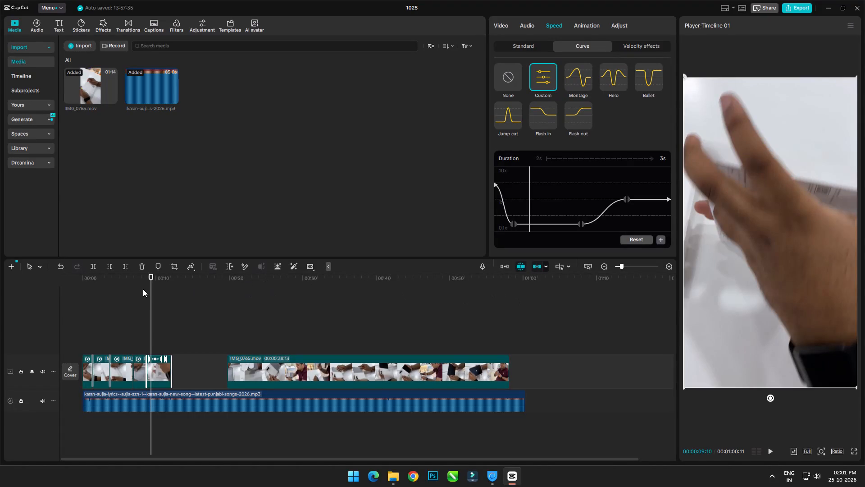
Replay the opening pieces and the fifth piece's speed ramp, and split the fifth piece at 00:00:10:11.
click(147, 276)
drag(146, 276, 71, 289)
key(space)
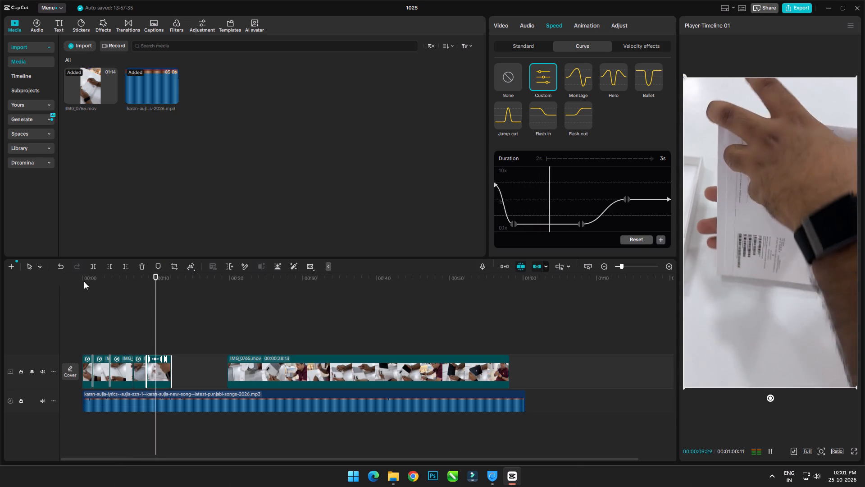
key(space)
click(138, 279)
key(space)
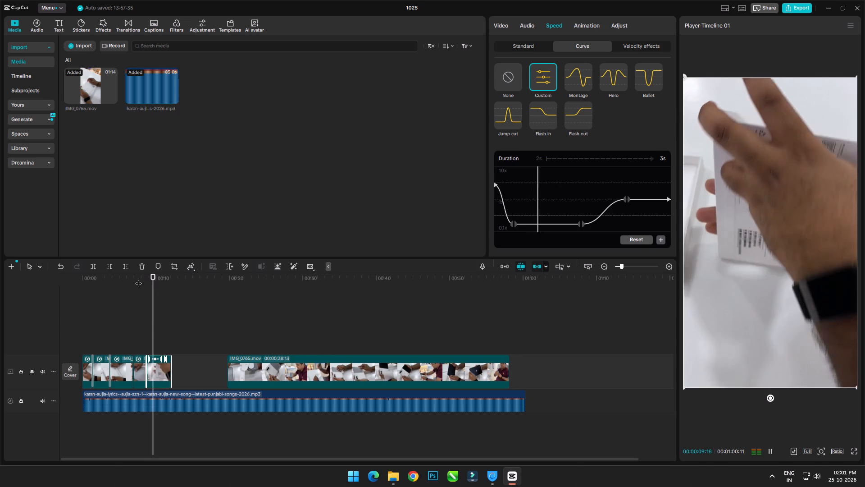
key(space)
click(166, 368)
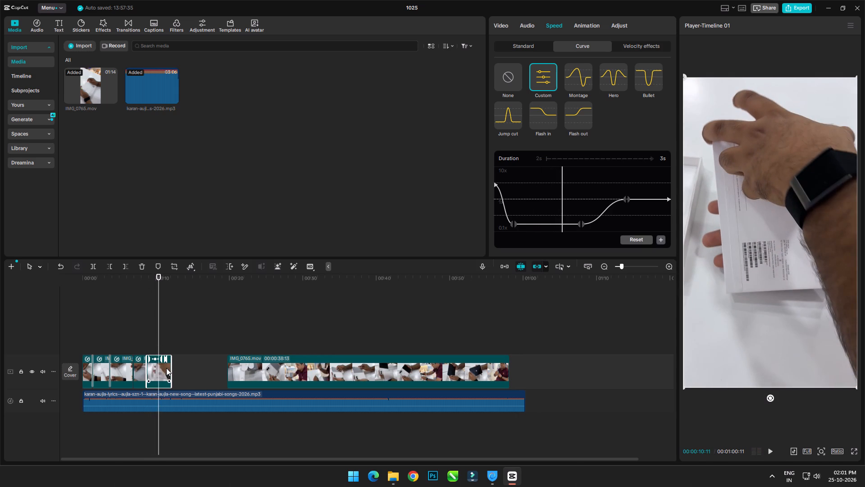
key(ctrl+b)
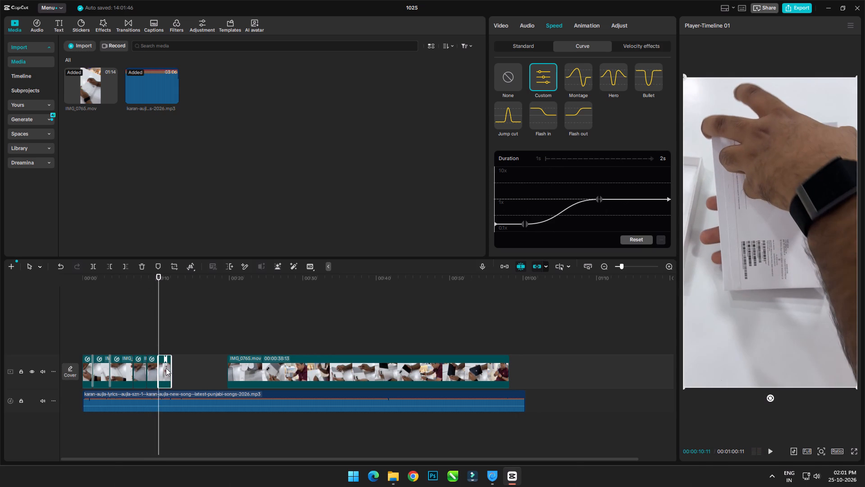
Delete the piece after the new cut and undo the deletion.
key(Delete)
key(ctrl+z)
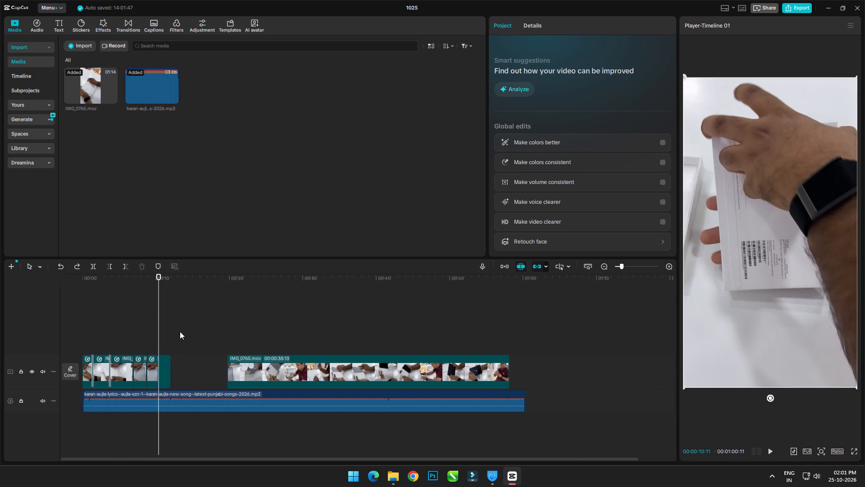
Remove the speed curve from the new sixth piece by setting it to None.
click(555, 26)
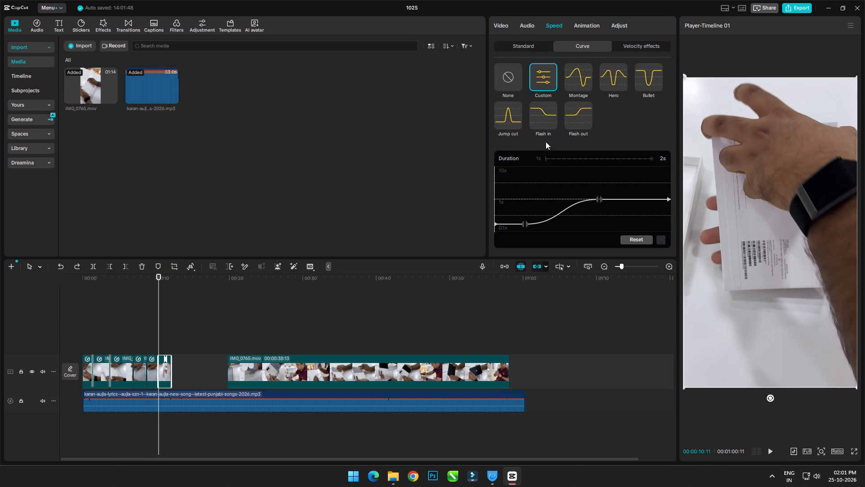
click(510, 78)
Play repeatedly across the fifth and sixth pieces to check the speed change and look for the next cut point.
key(space)
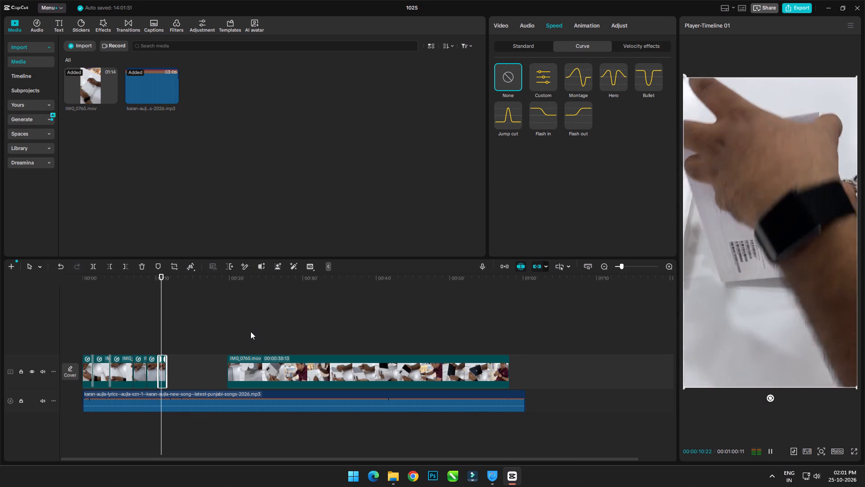
key(space)
click(146, 281)
key(space)
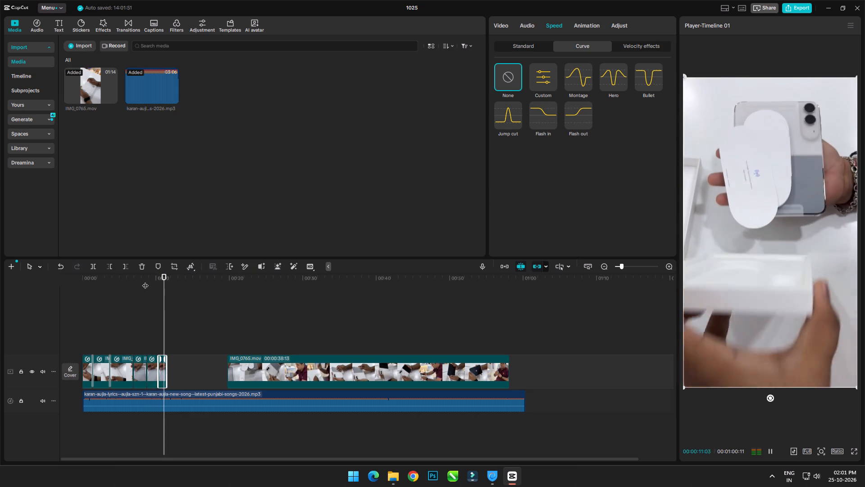
key(space)
click(153, 277)
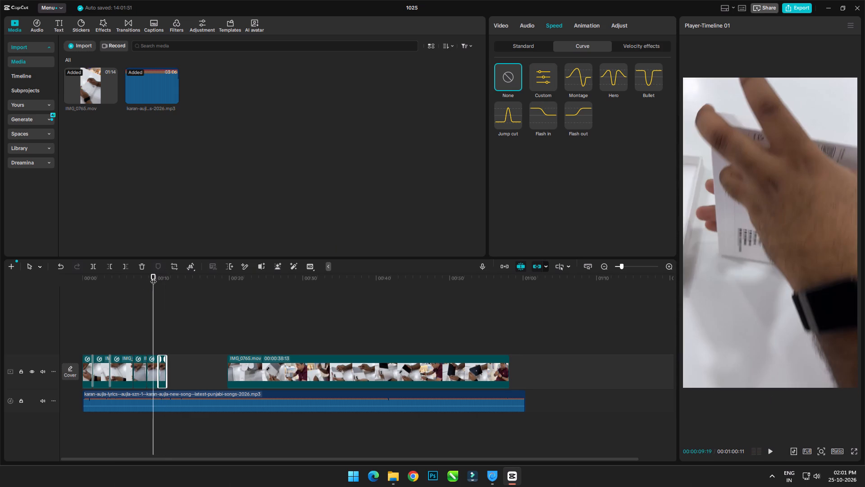
key(space)
key(space)
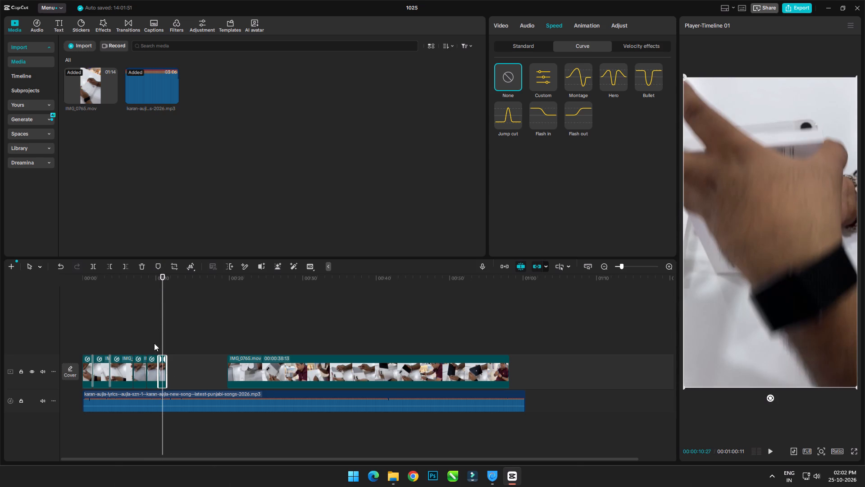
click(137, 279)
key(space)
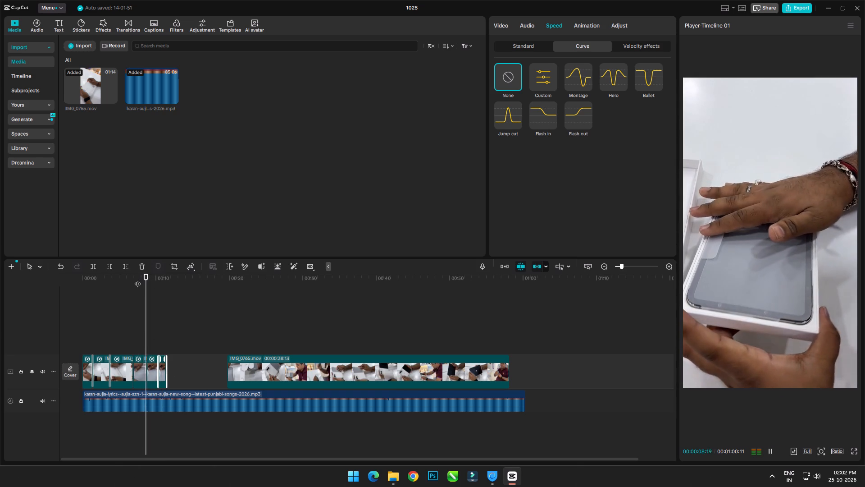
key(space)
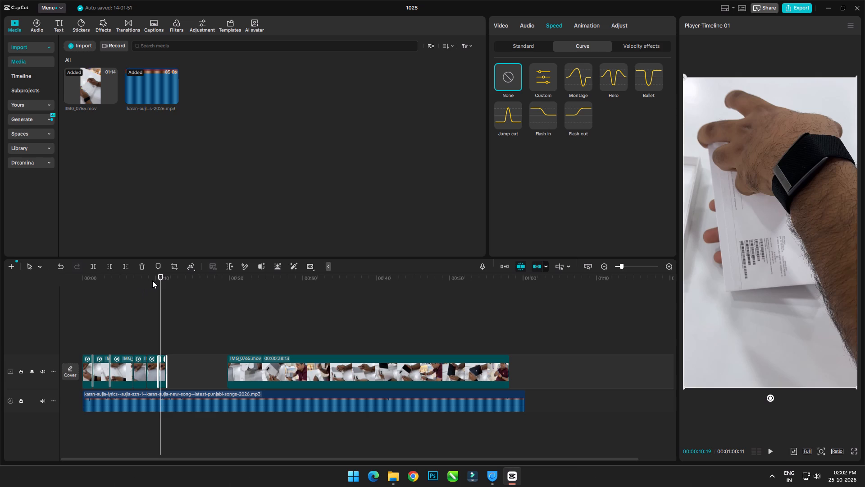
Split the sixth piece at 00:00:10:26.
key(Right)
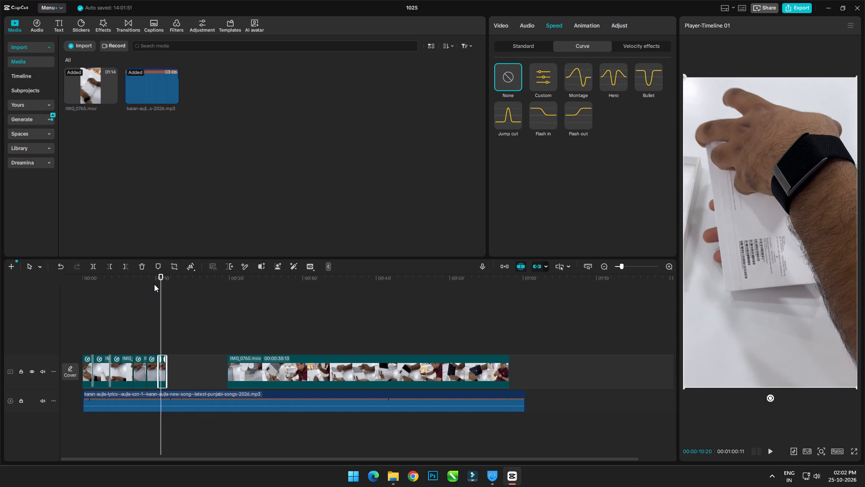
key(Right)
key(Right)
key(Right)
key(Right)
key(Right)
key(Right)
key(Right)
key(Right)
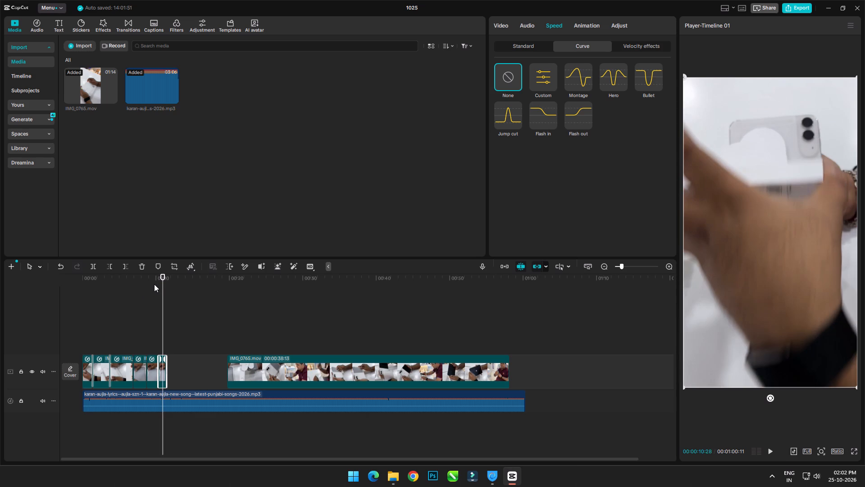
key(Left)
key(Left)
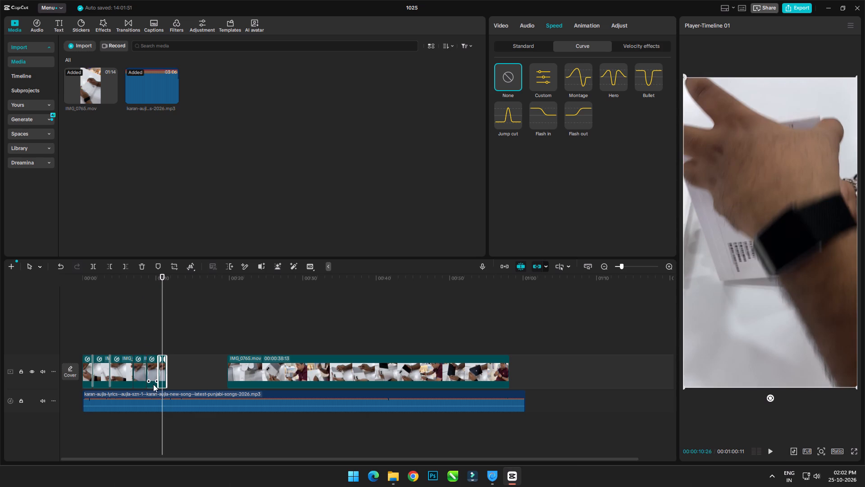
key(ctrl+b)
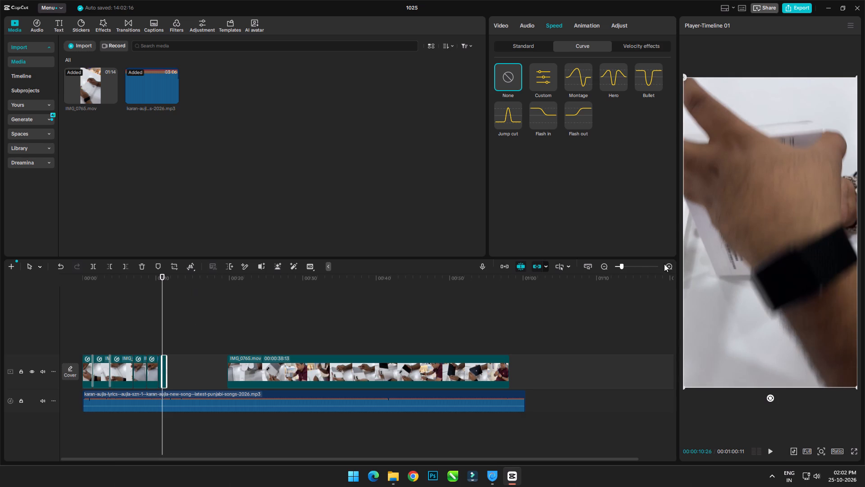
Delete the short section between the cuts at 00:00:10:11 and 00:00:10:26.
click(668, 265)
click(157, 369)
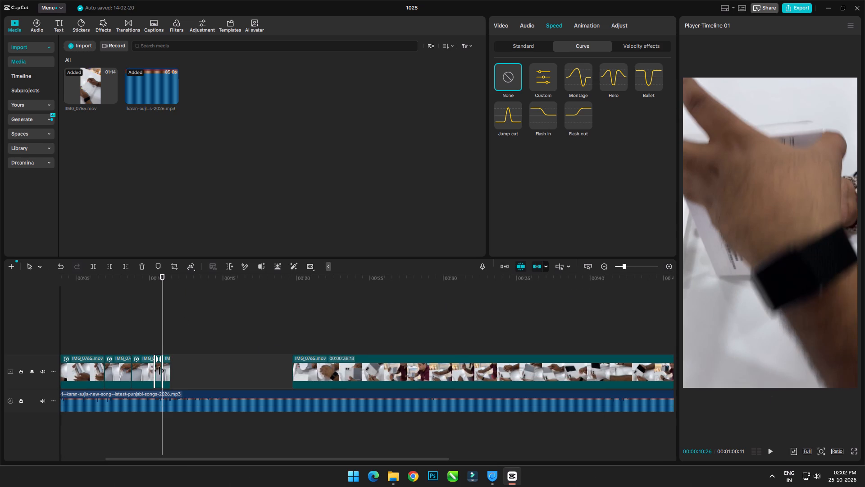
key(Delete)
Move the short remaining piece back against the end of the fifth piece and play from the fourth piece.
click(137, 276)
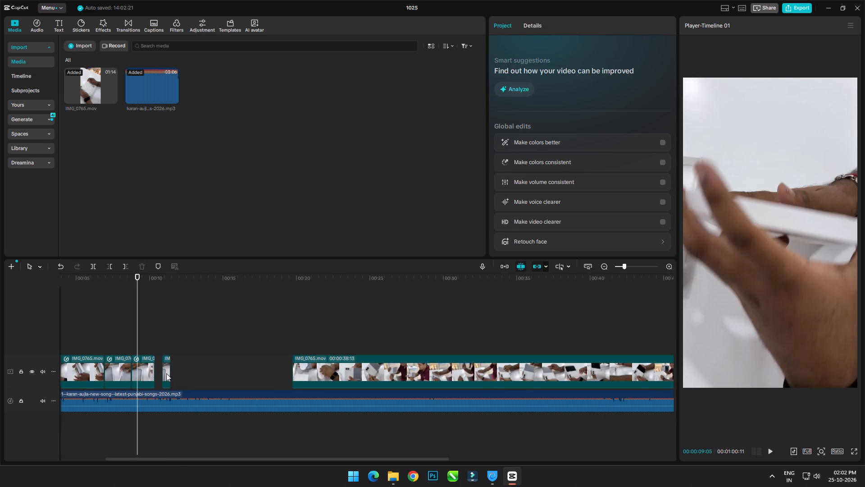
drag(166, 373, 160, 373)
click(117, 278)
key(space)
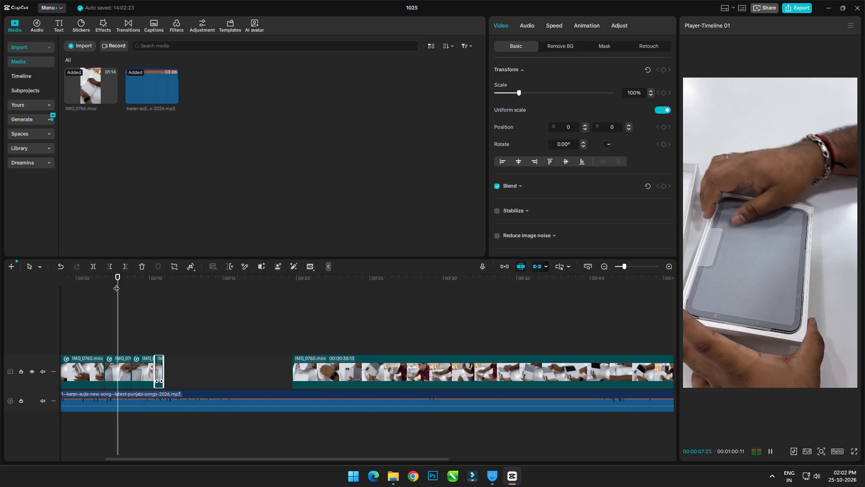
key(space)
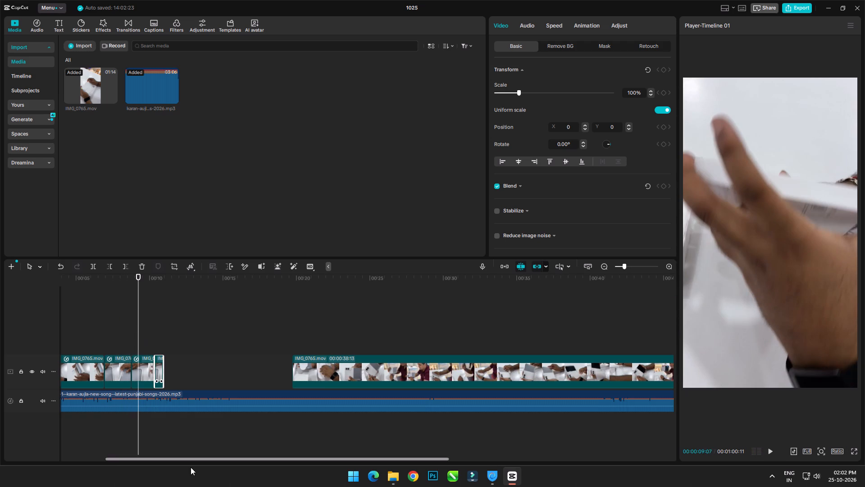
Add a Classic Black Fade transition at the cut between the third and fourth pieces.
drag(193, 460, 118, 465)
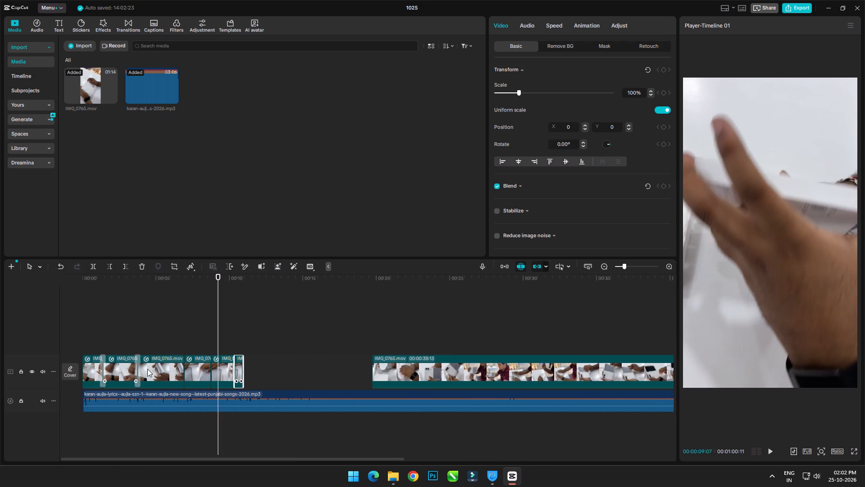
click(168, 380)
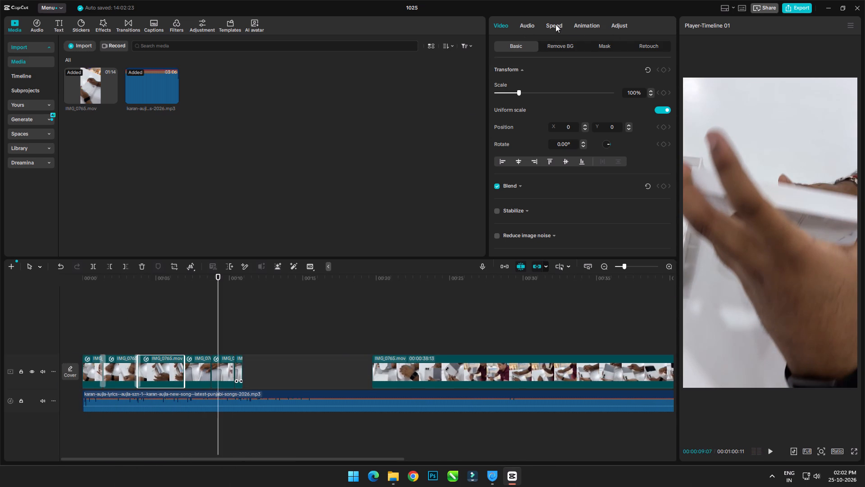
click(560, 25)
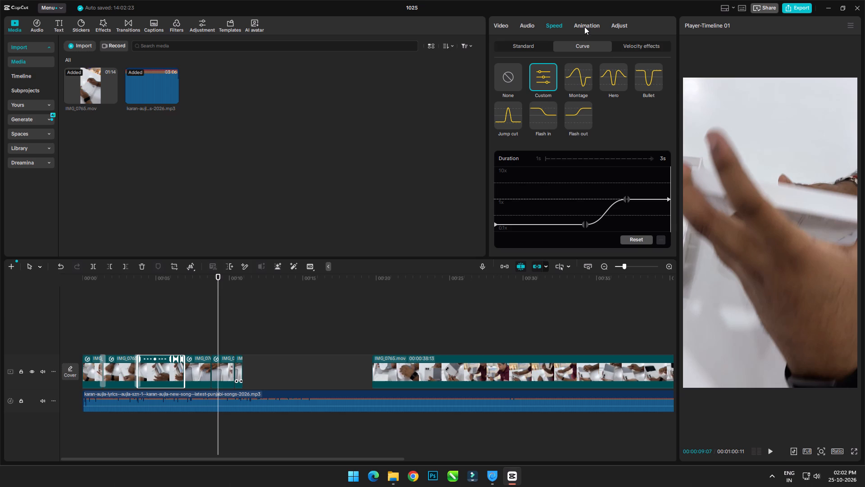
click(496, 27)
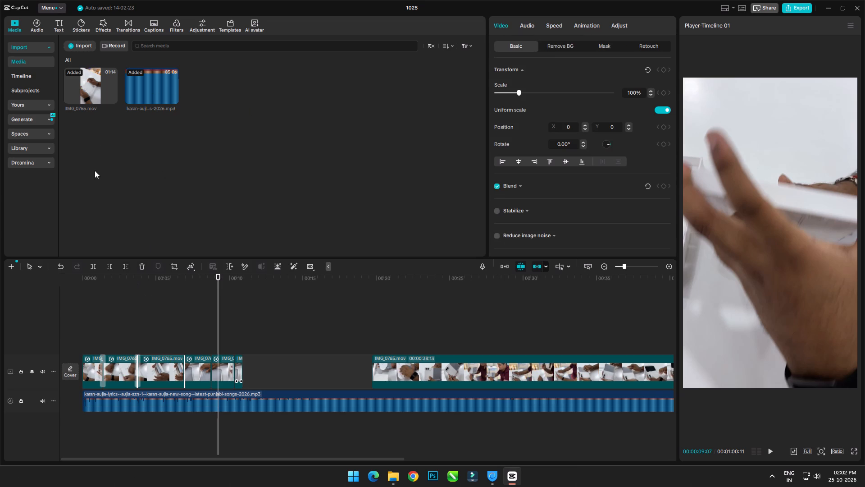
click(126, 23)
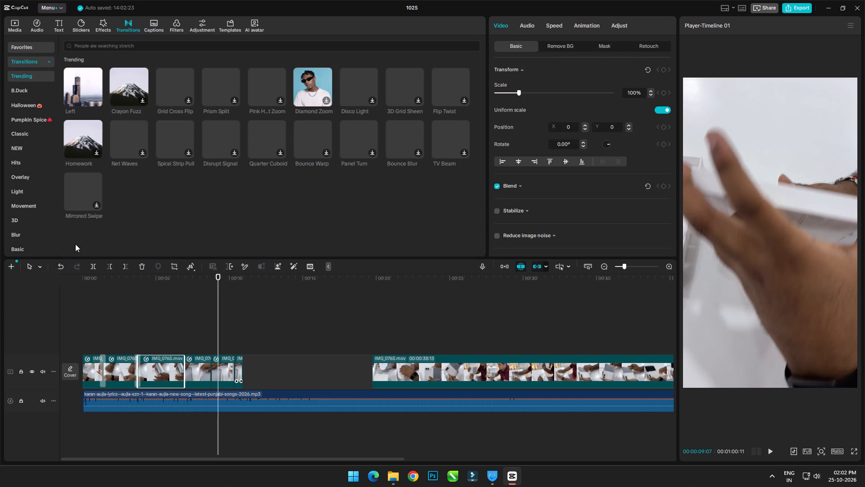
click(37, 136)
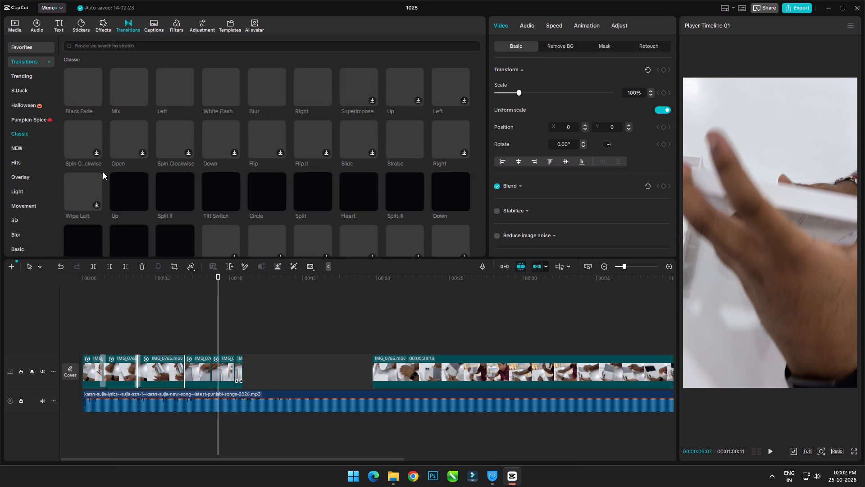
drag(87, 85, 182, 384)
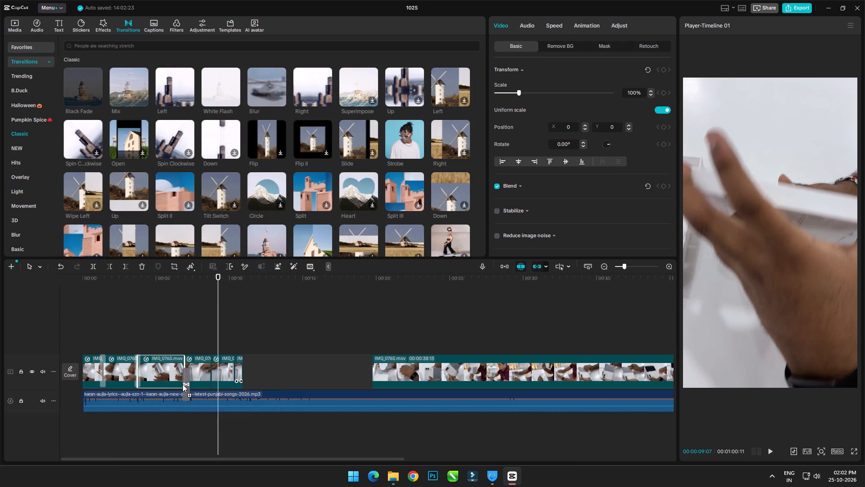
drag(182, 384, 182, 369)
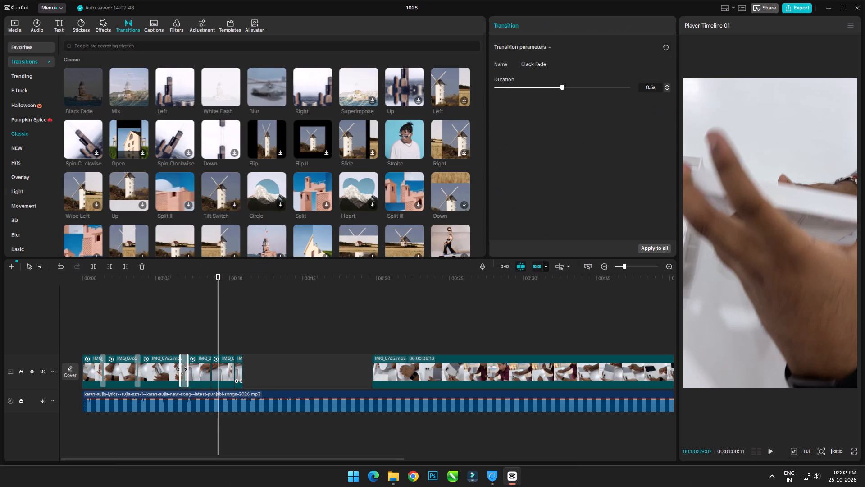
Scrub through the opening pieces and play the edit from the start through the fifth piece to check pacing.
click(145, 319)
drag(145, 276, 102, 278)
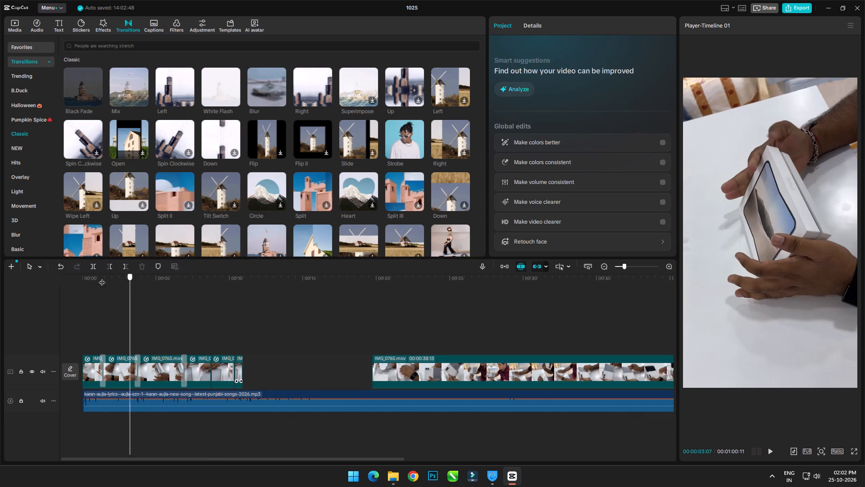
drag(102, 278, 180, 293)
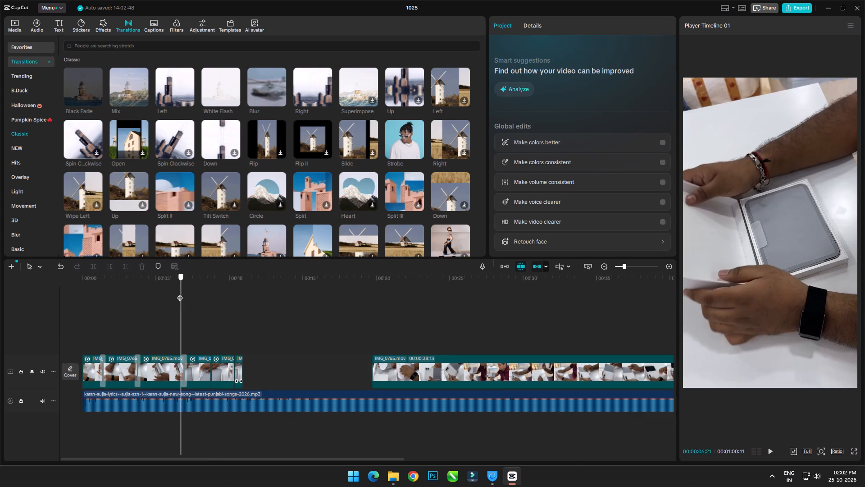
drag(180, 293, 173, 296)
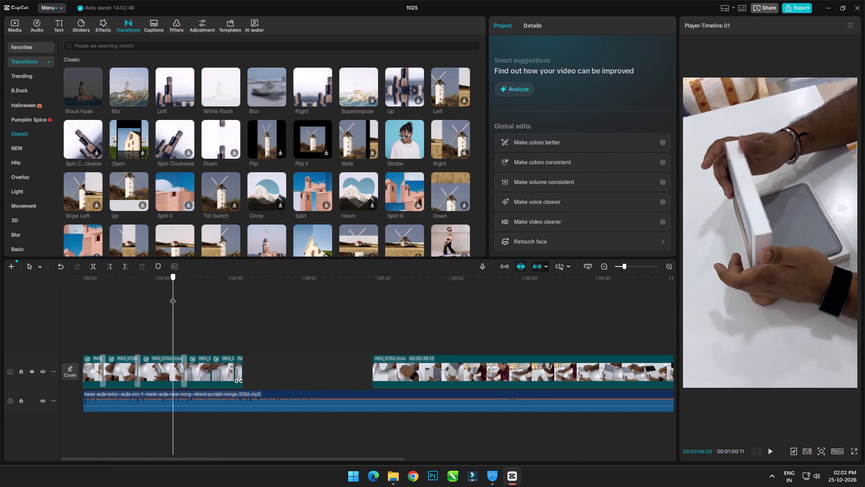
drag(173, 296, 51, 308)
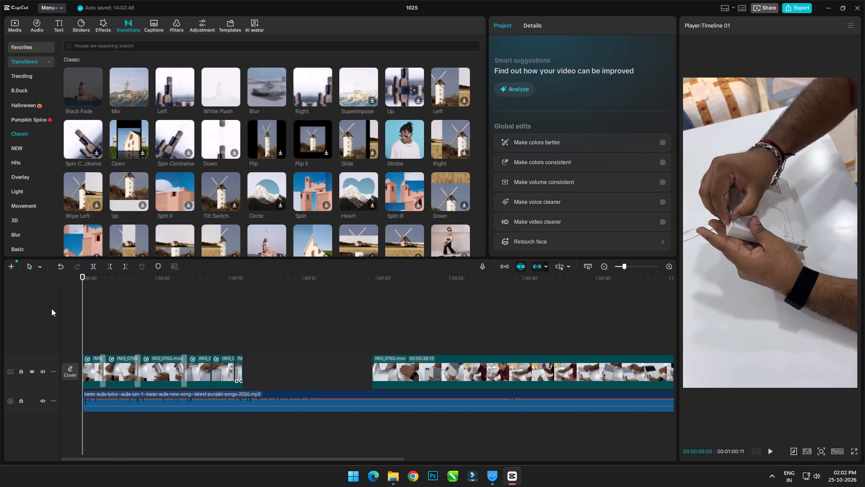
key(space)
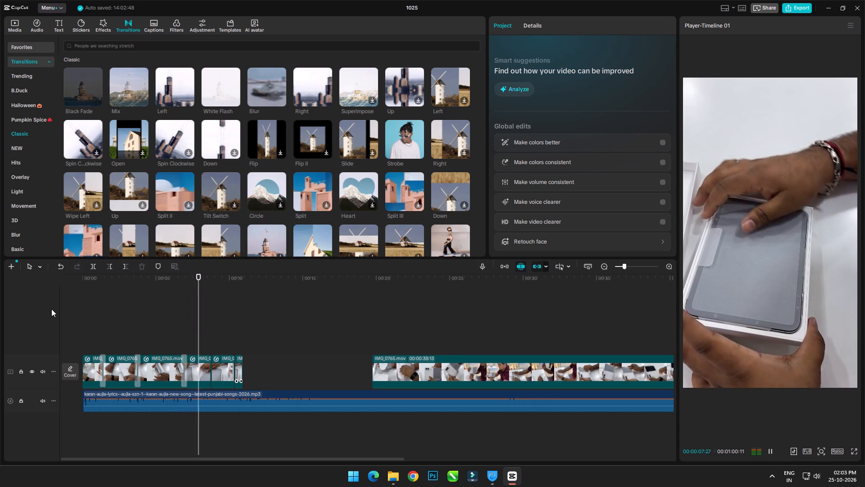
key(space)
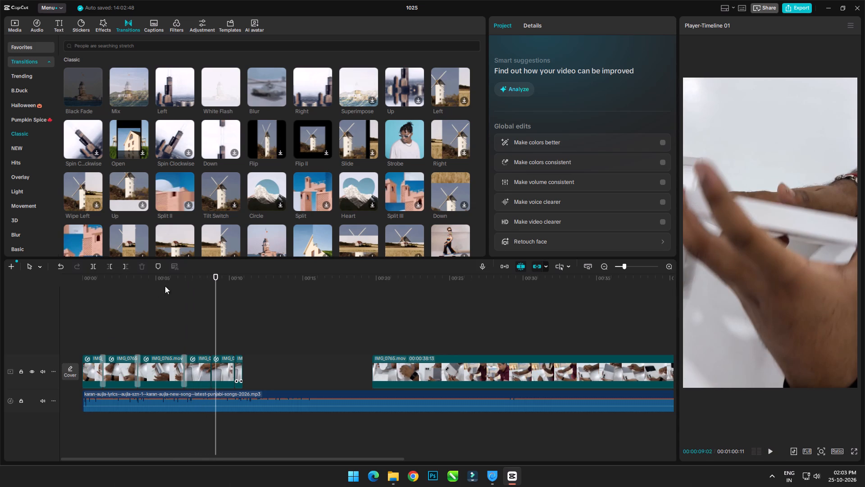
click(172, 281)
key(space)
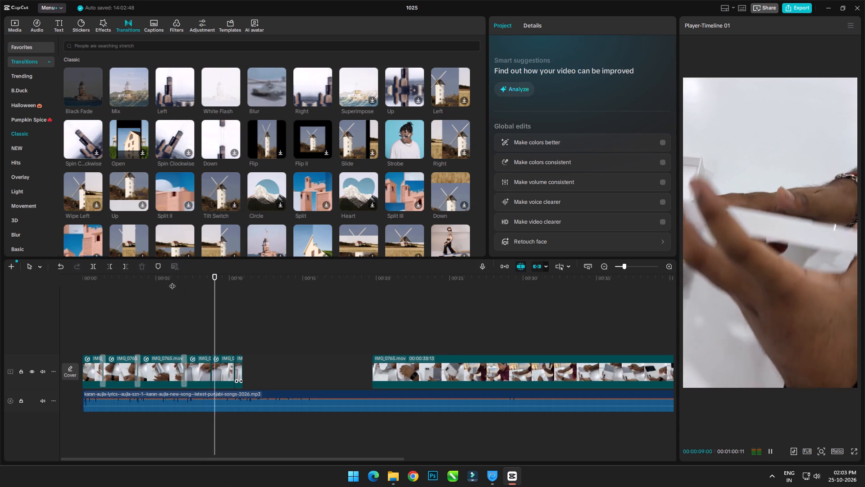
key(space)
Replay the fourth piece to find its cut point, split it at 00:00:08:15, and delete the section after the cut.
click(196, 275)
key(space)
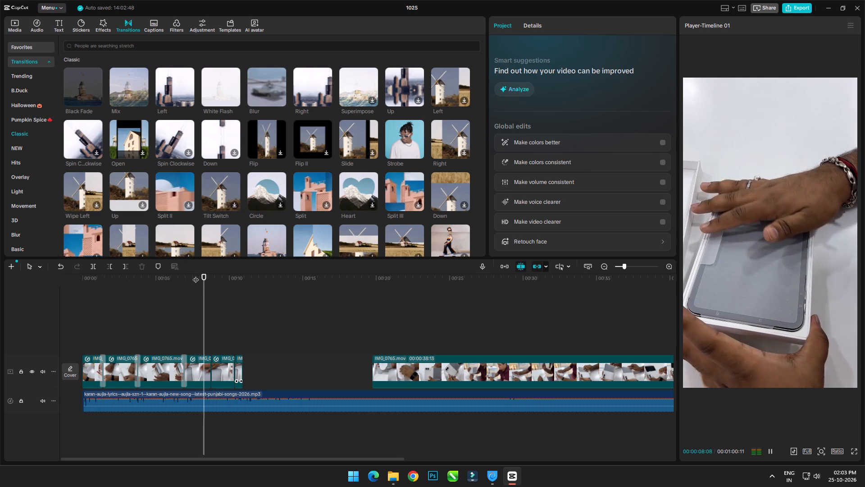
key(space)
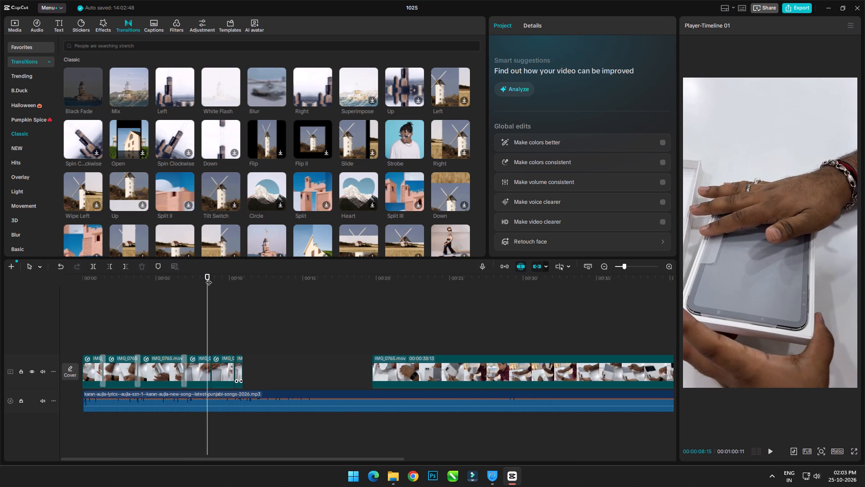
drag(208, 278, 197, 278)
key(space)
key(space)
drag(208, 280, 199, 279)
key(space)
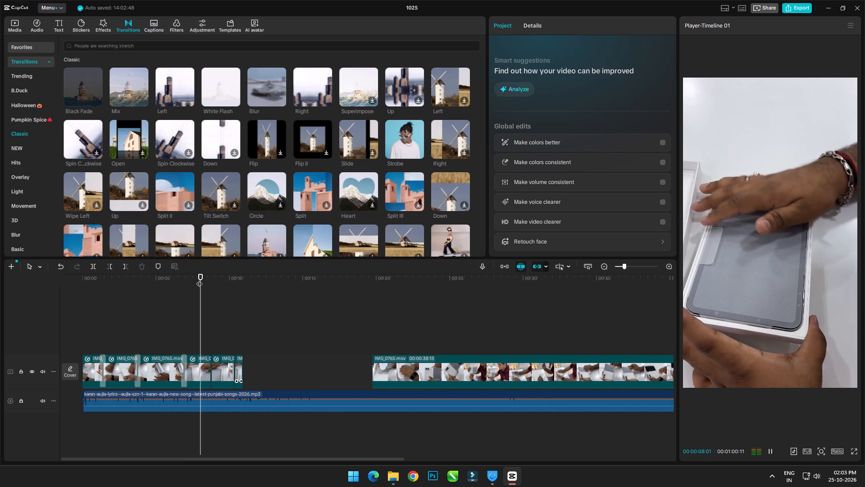
key(space)
click(191, 281)
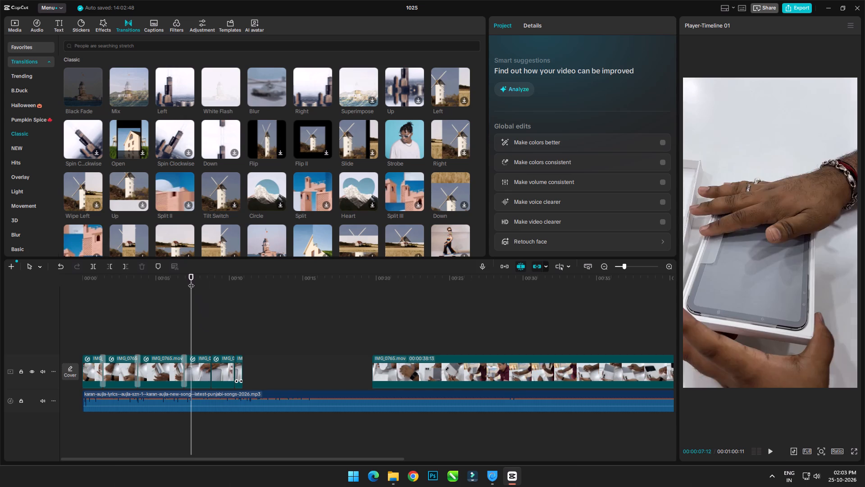
key(space)
key(space)
click(199, 366)
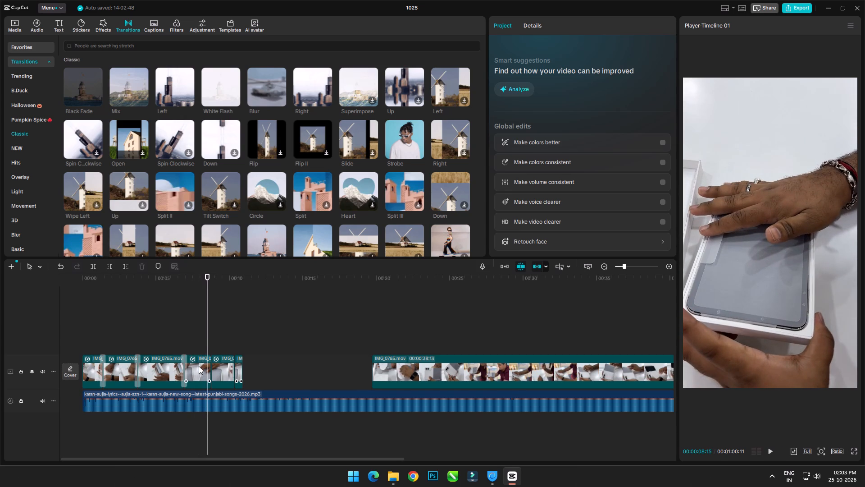
key(ctrl+b)
key(Delete)
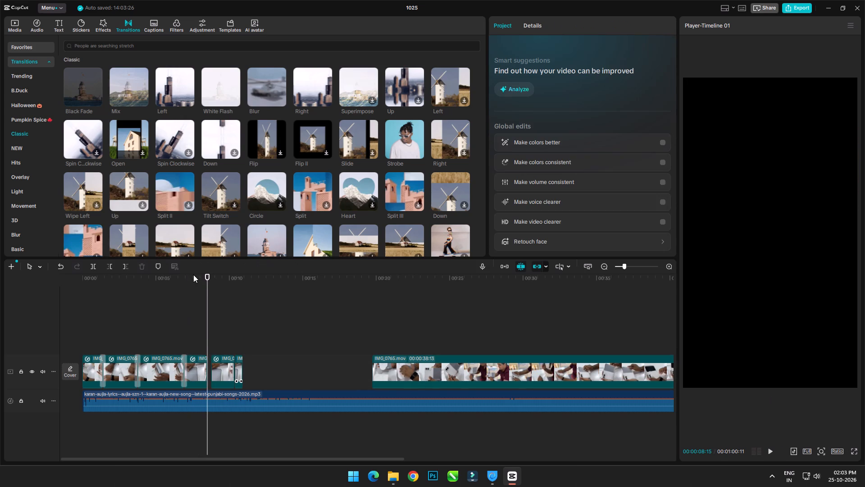
Move the fifth piece back against the end of the shortened fourth piece and play it through to its end.
click(193, 278)
drag(222, 370, 216, 370)
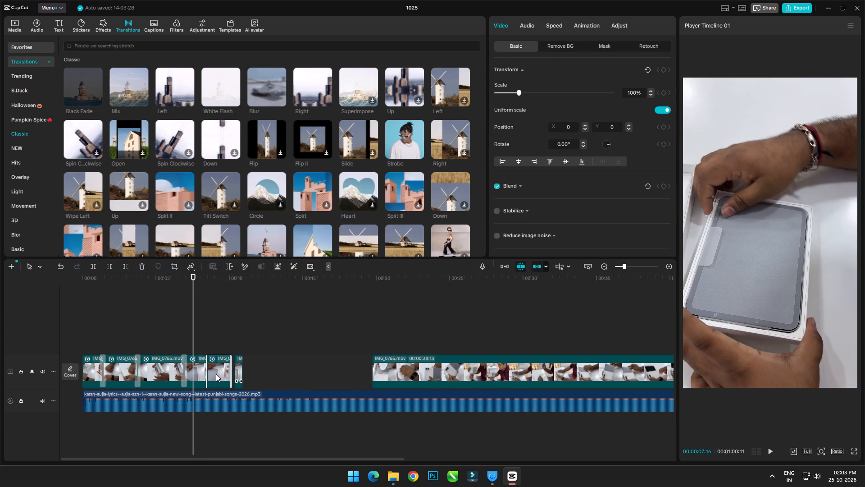
key(space)
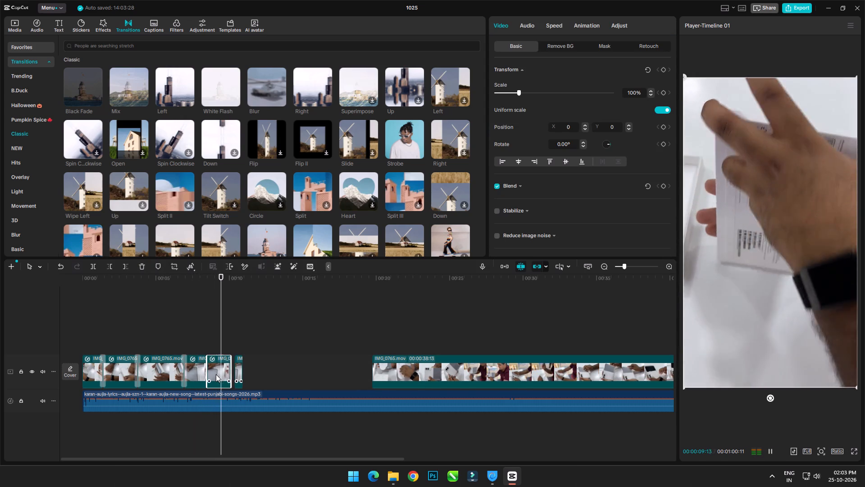
key(space)
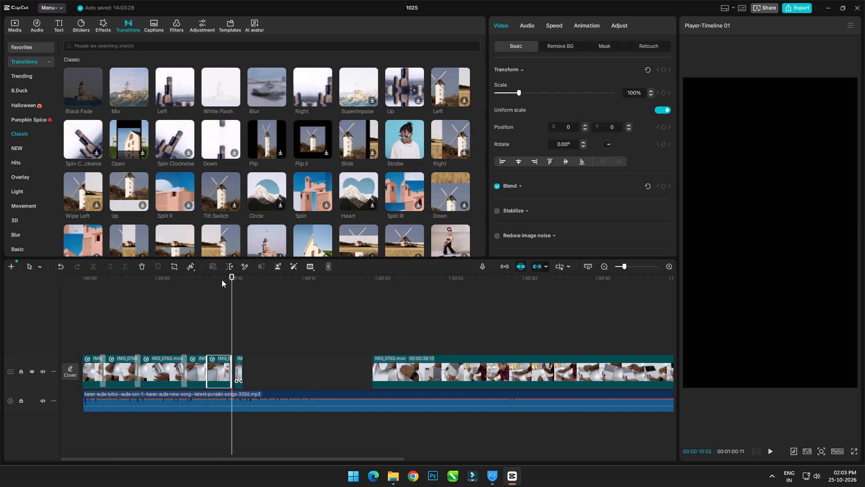
click(222, 279)
key(space)
key(space)
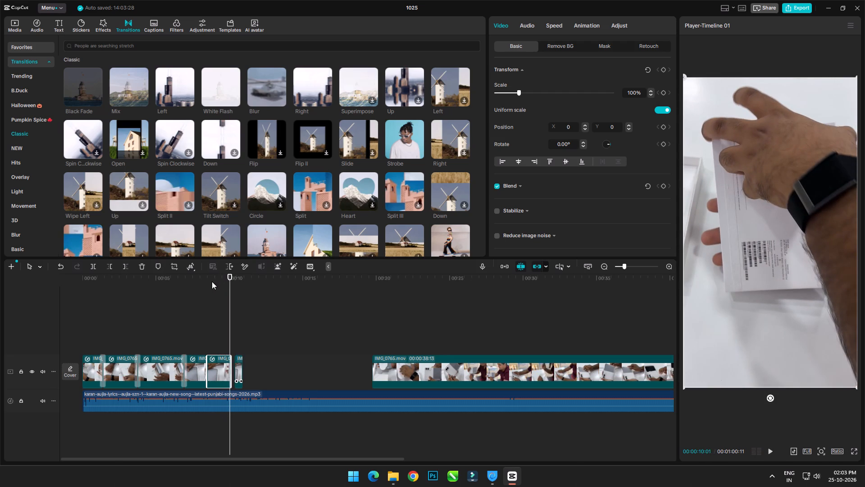
click(206, 277)
key(space)
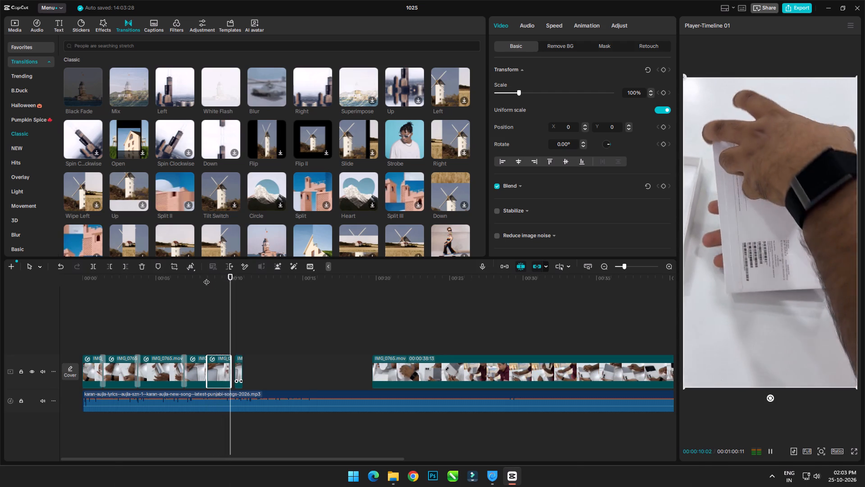
key(space)
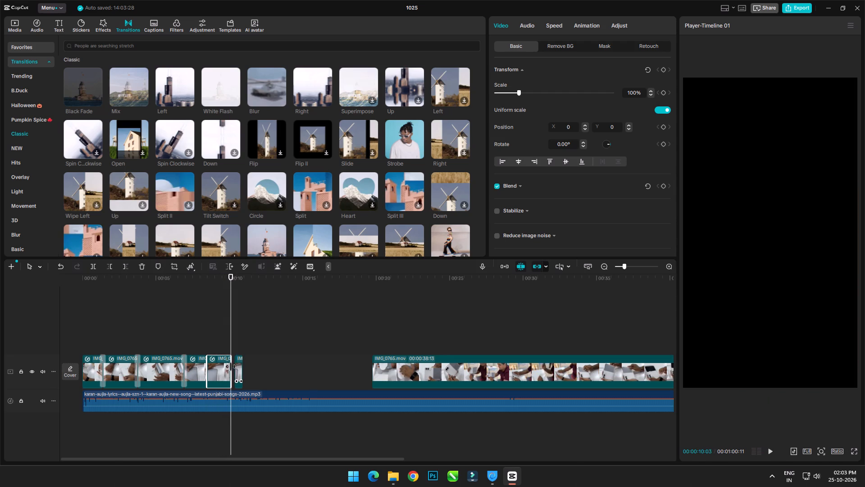
click(231, 367)
Move the short sixth piece back against the end of the fifth piece and play across the join.
click(221, 280)
drag(240, 370, 233, 370)
key(space)
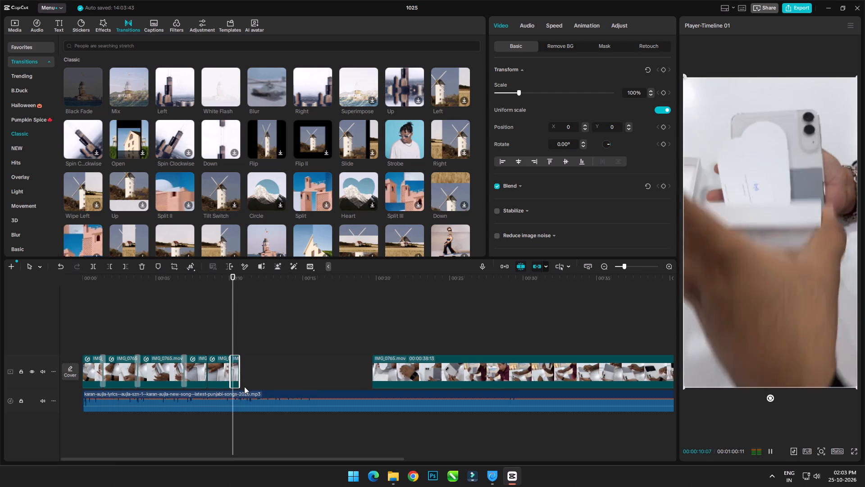
key(space)
click(214, 280)
key(space)
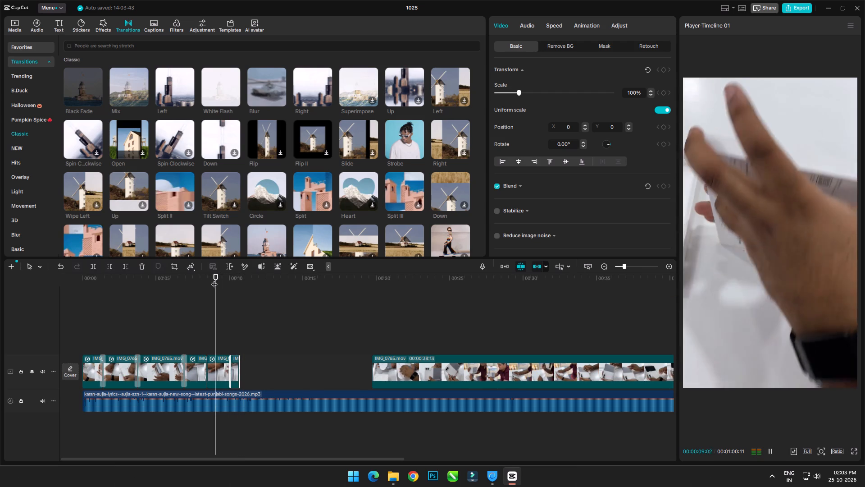
key(space)
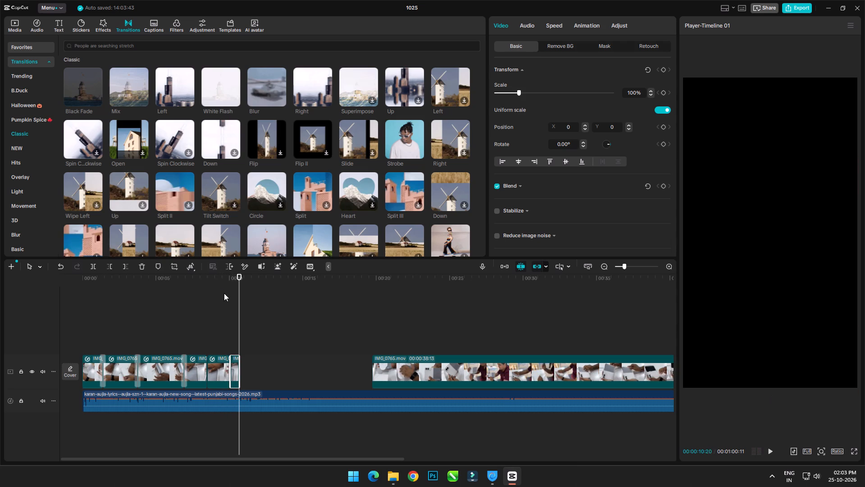
Move the long remaining IMG_0765.mov clip back against the end of the sixth piece and play across the join.
click(226, 281)
drag(383, 371, 361, 371)
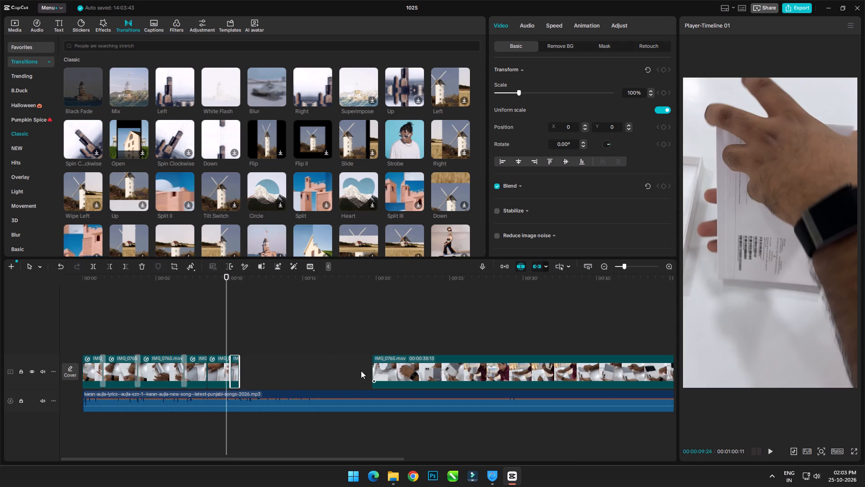
drag(361, 371, 252, 373)
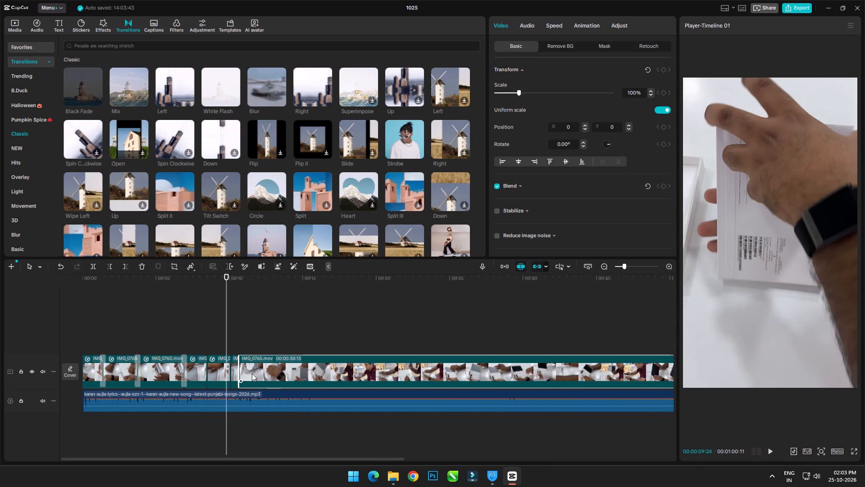
key(space)
key(space)
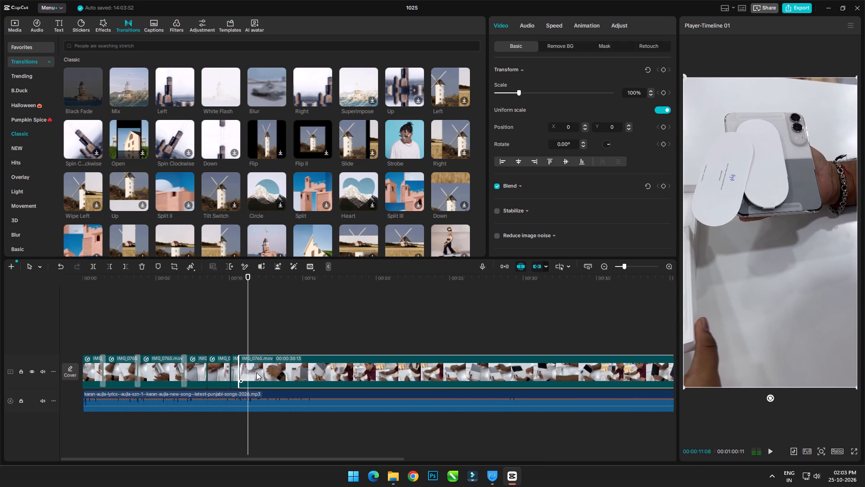
Replay the section from the fifth piece into the long remaining clip to examine the joins around the sixth piece.
click(215, 280)
key(space)
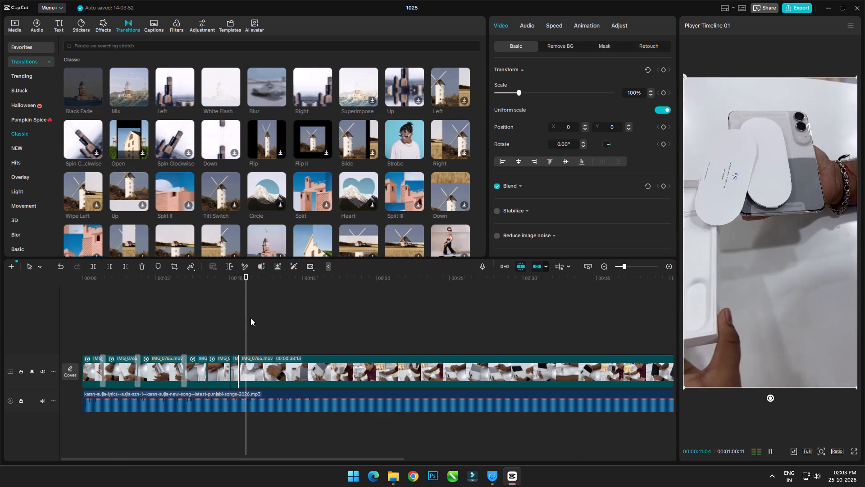
key(space)
click(228, 281)
key(space)
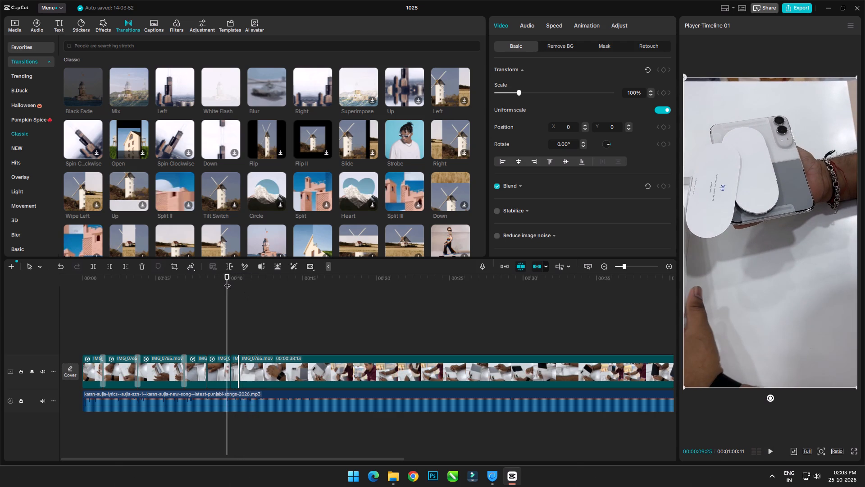
key(space)
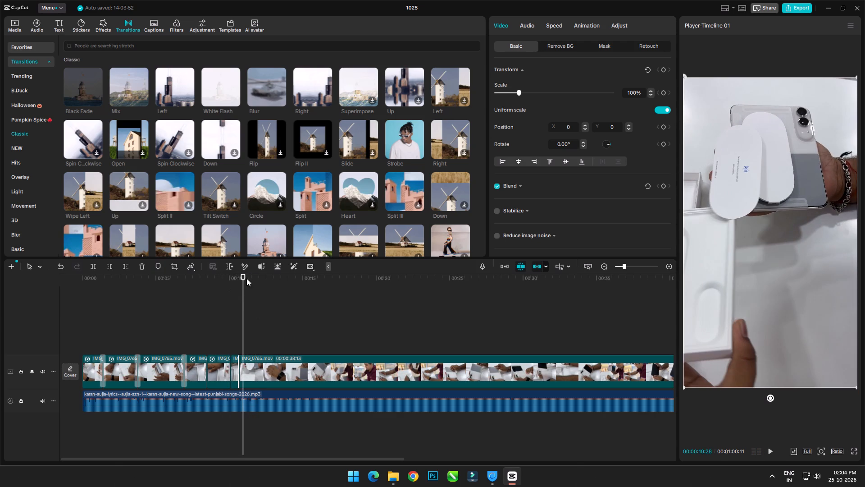
click(213, 283)
key(space)
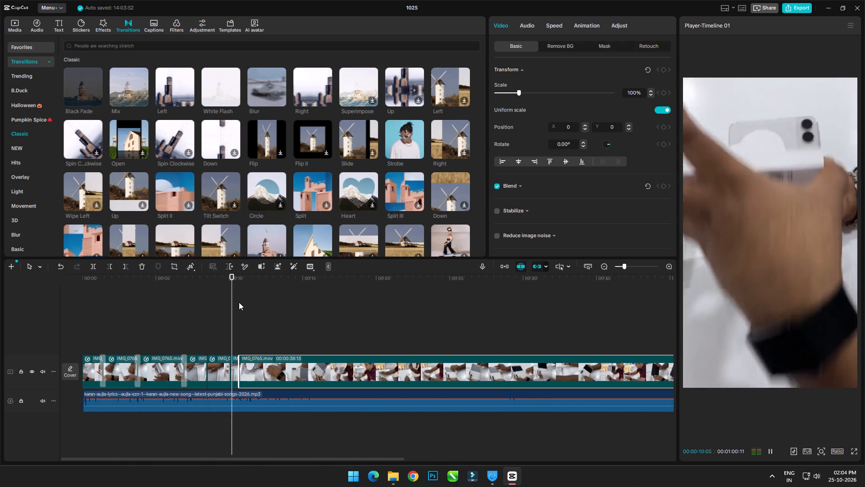
key(space)
click(234, 276)
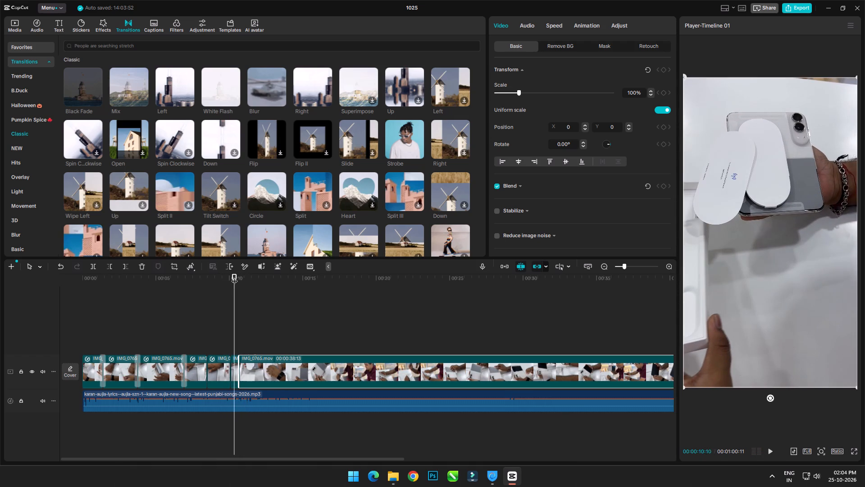
key(space)
key(space)
click(227, 277)
key(space)
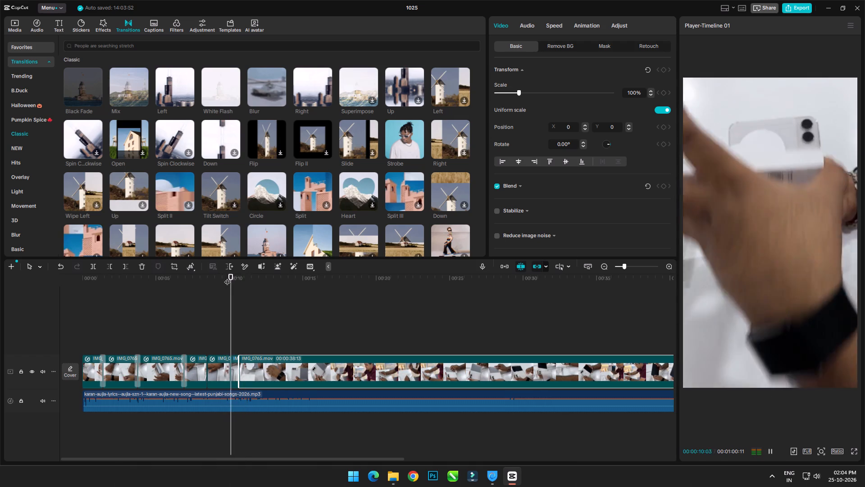
key(space)
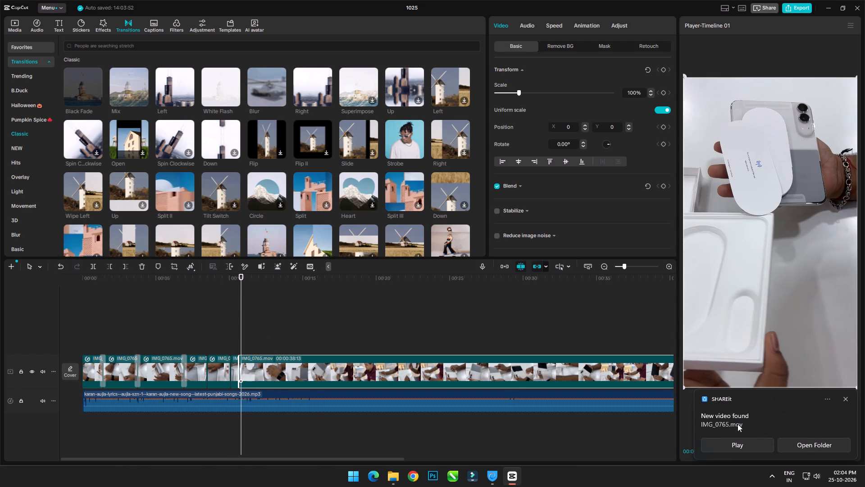
Dismiss the SHAREit new-video notification.
click(845, 401)
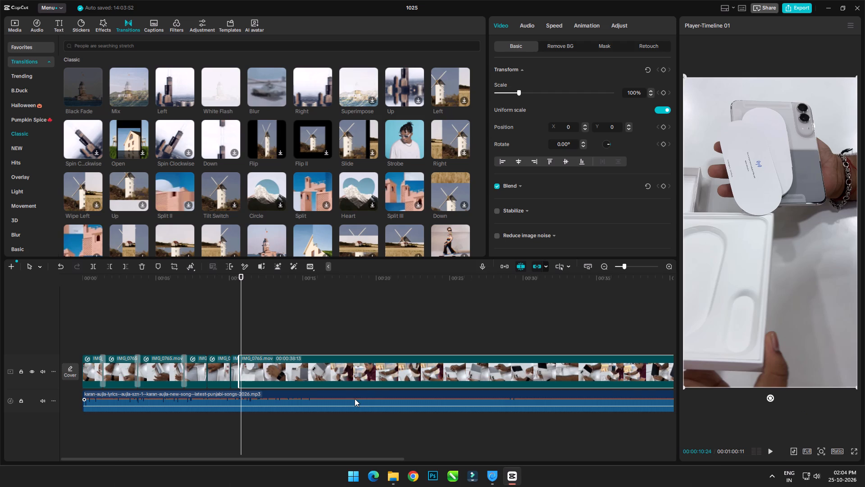
Split the long remaining IMG_0765.mov clip at 00:00:10:24 and 00:00:13:04, and delete the section between the two cuts.
key(ctrl+b)
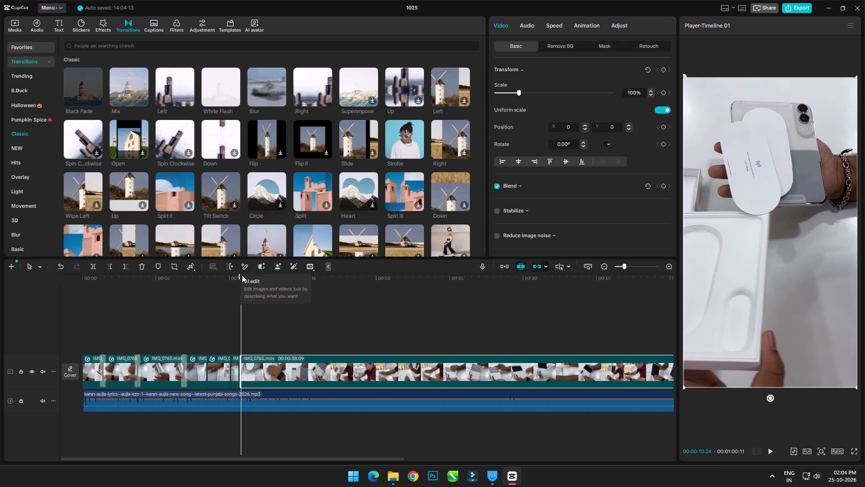
drag(242, 277, 256, 280)
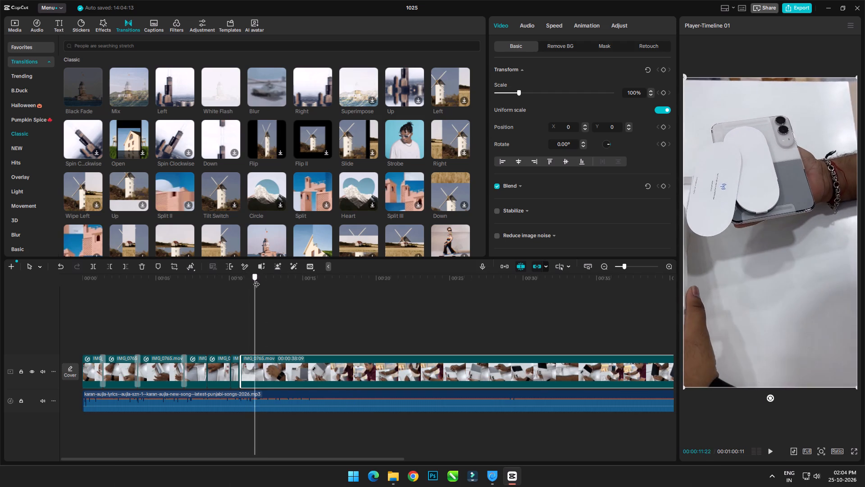
drag(256, 280, 284, 290)
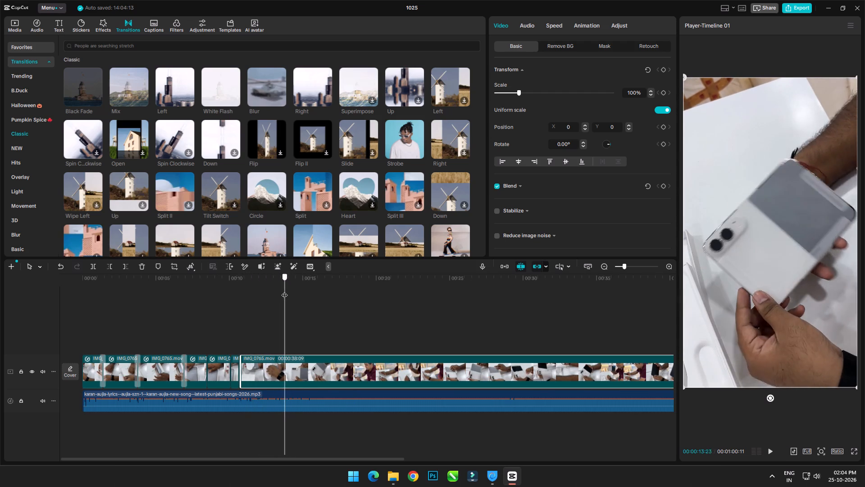
drag(284, 290, 259, 290)
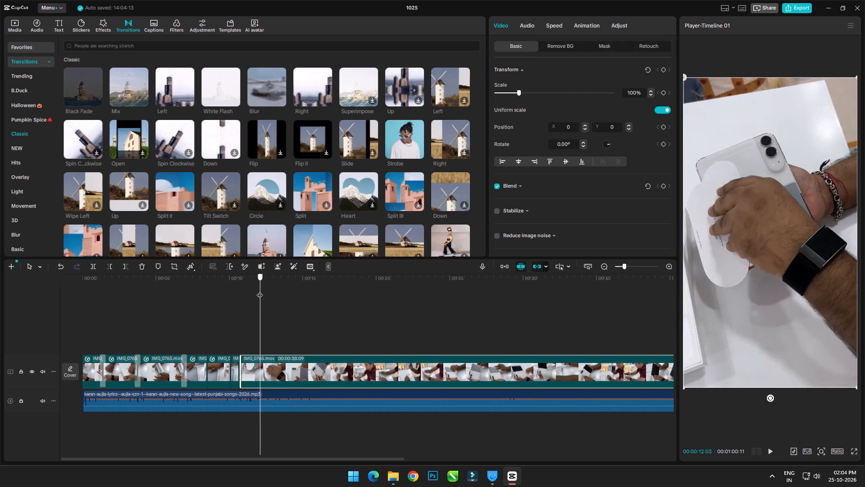
drag(259, 290, 275, 293)
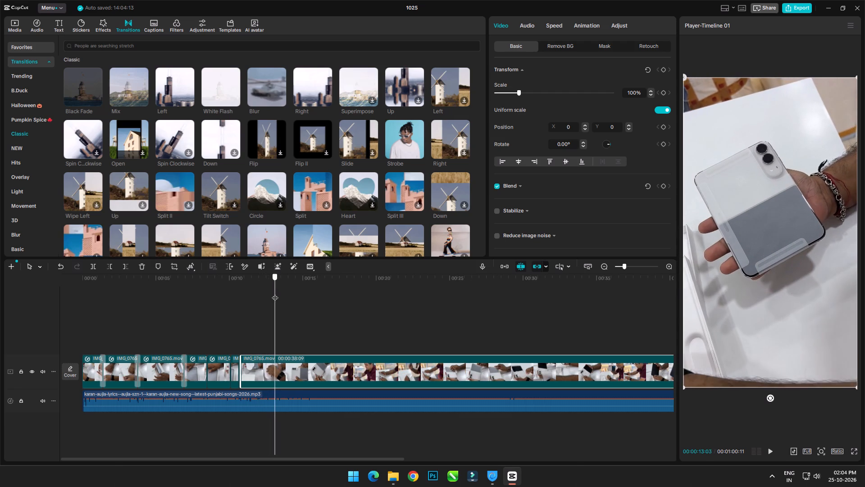
drag(275, 293, 275, 293)
click(308, 369)
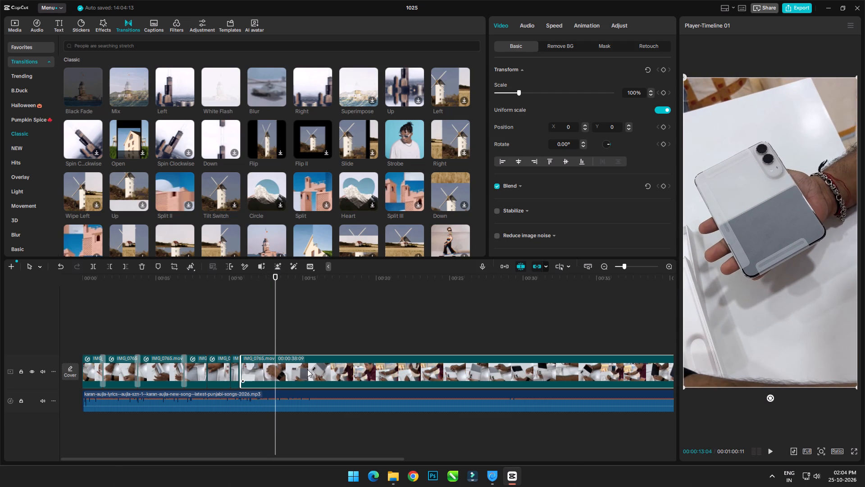
key(ctrl+b)
click(266, 367)
key(Delete)
Move the long remaining IMG_0765.mov clip back against the end of the preceding short piece and play across the join.
click(318, 368)
drag(338, 373, 314, 373)
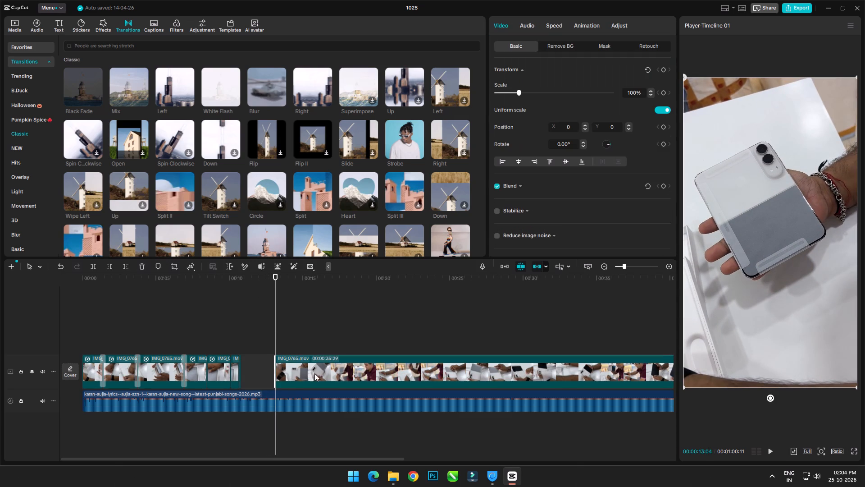
drag(314, 373, 306, 375)
click(214, 277)
key(space)
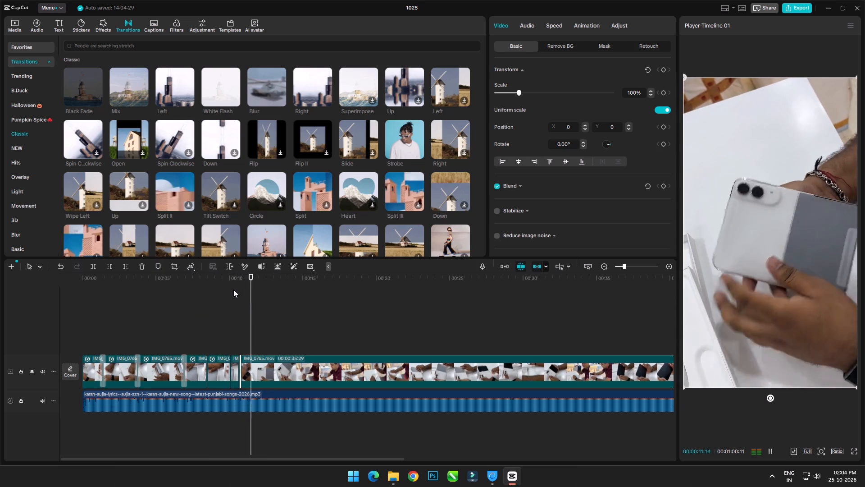
key(space)
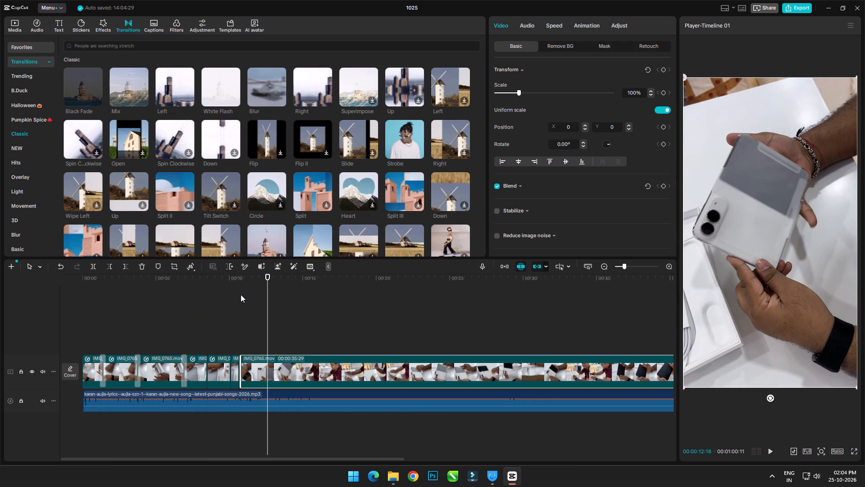
Replay the section from about 10 seconds into the long remaining clip to examine the new join and the footage after it.
click(236, 285)
key(space)
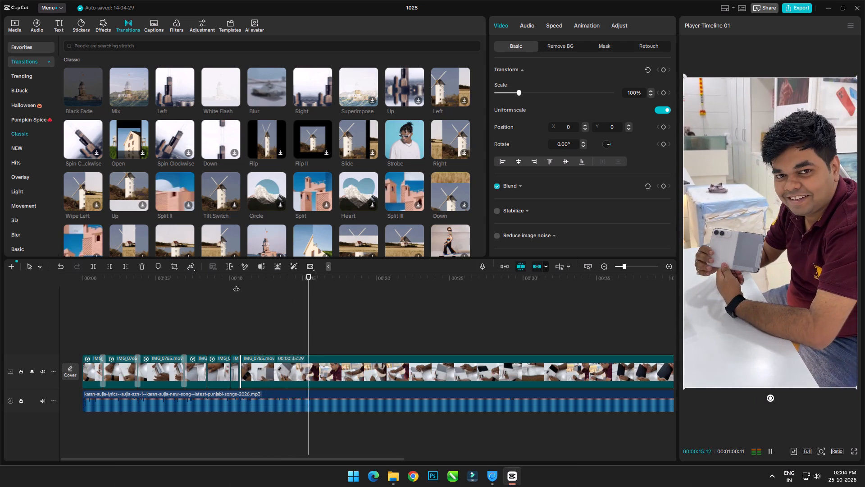
key(space)
click(230, 280)
key(space)
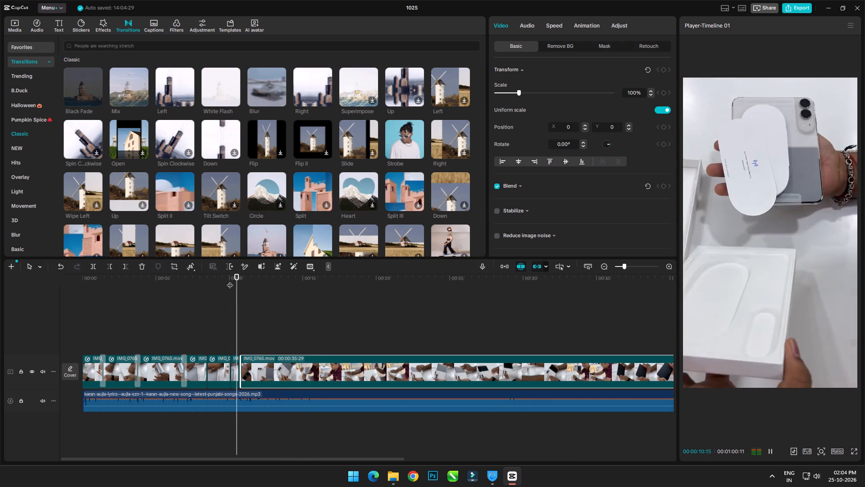
key(space)
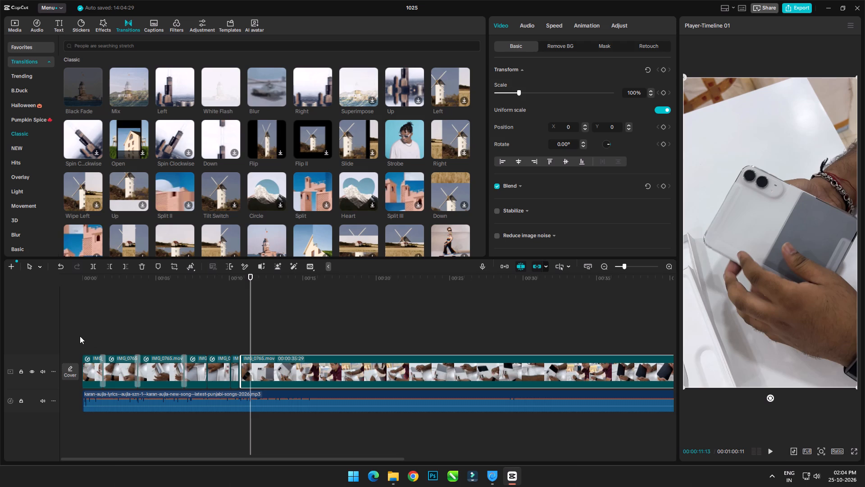
Delete the short IMG_0765.mov pieces with their transitions and the song, keeping only the long remaining clip.
drag(82, 332, 219, 404)
drag(99, 327, 194, 424)
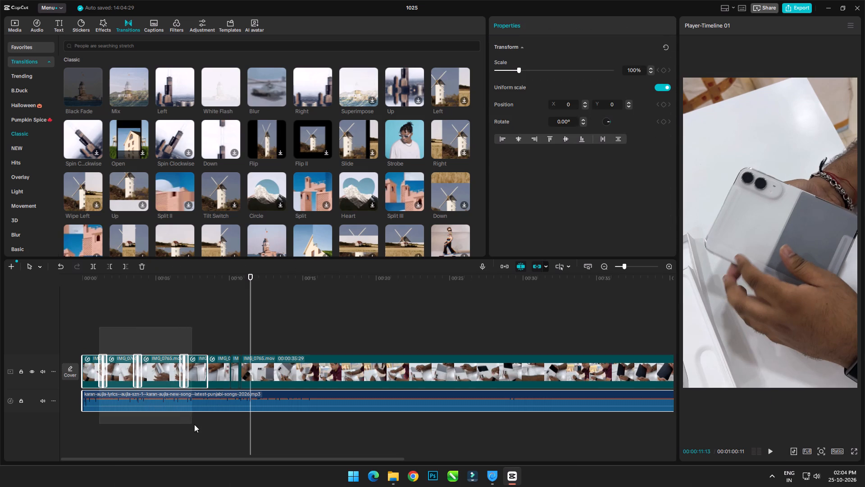
drag(194, 424, 237, 413)
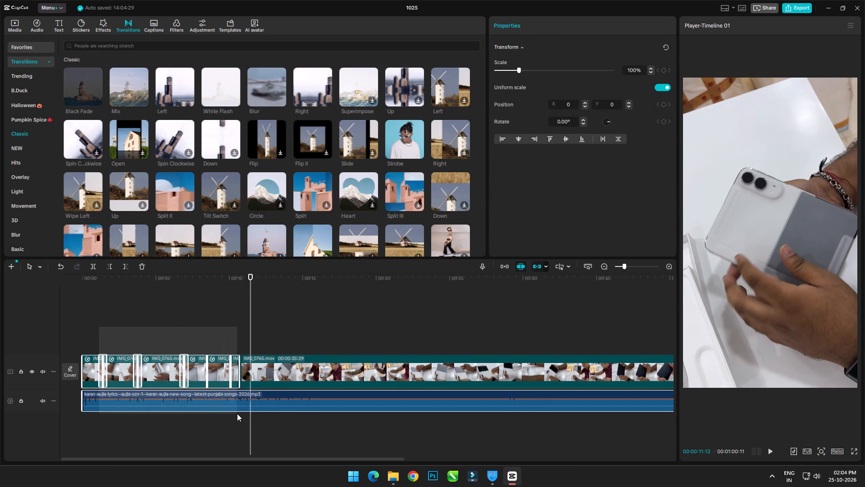
drag(237, 413, 240, 414)
key(Delete)
Extend the start of the remaining IMG_0765.mov clip to a length of 00:01:13:19 and place it at the timeline's beginning.
click(281, 372)
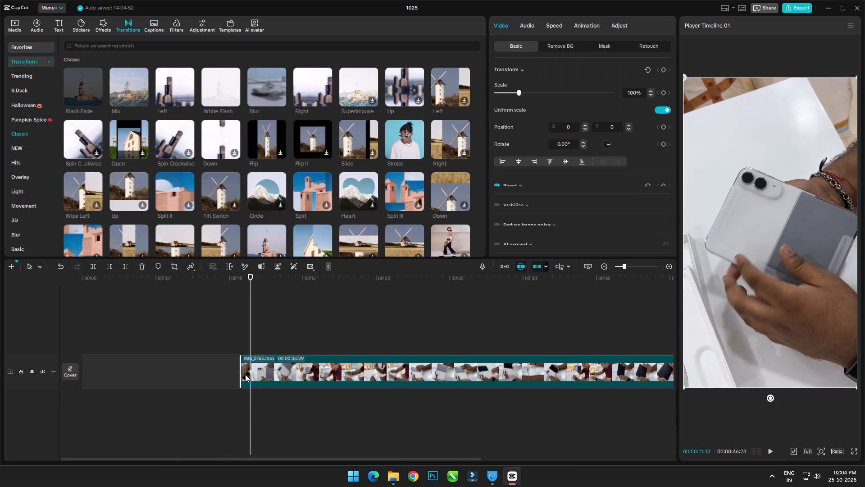
drag(241, 369, 44, 385)
drag(128, 375, 201, 375)
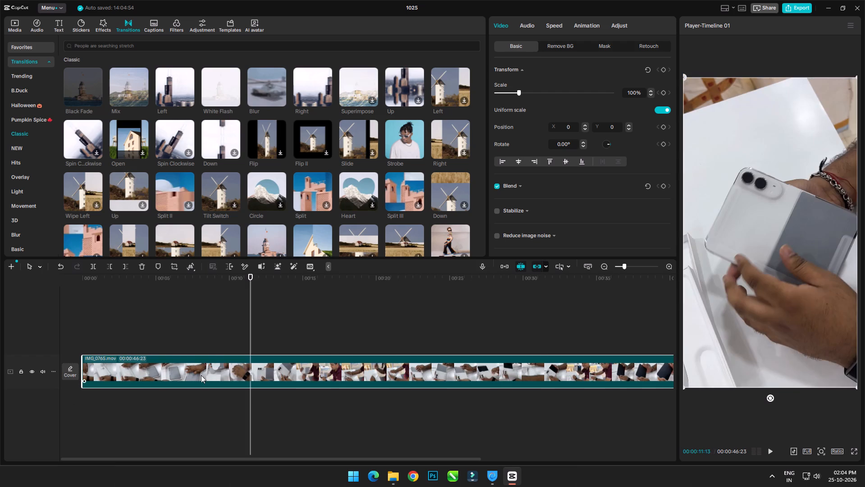
drag(201, 375, 389, 375)
drag(342, 370, 134, 364)
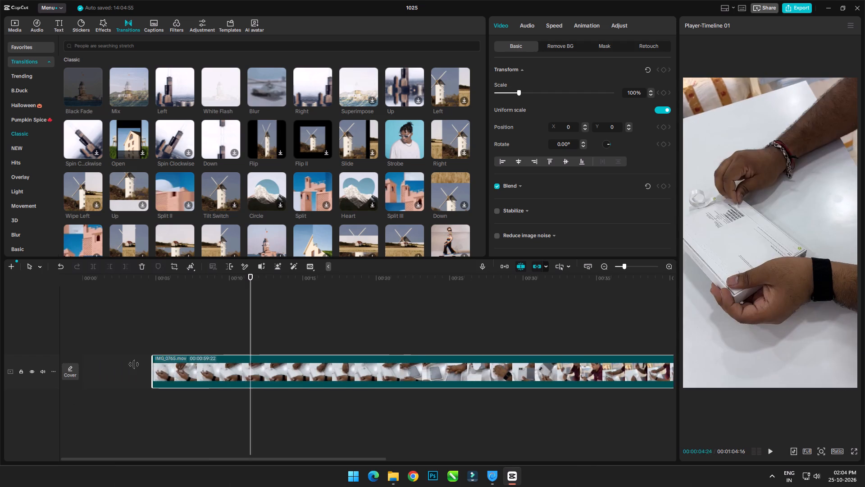
drag(134, 364, 91, 364)
drag(134, 368, 438, 368)
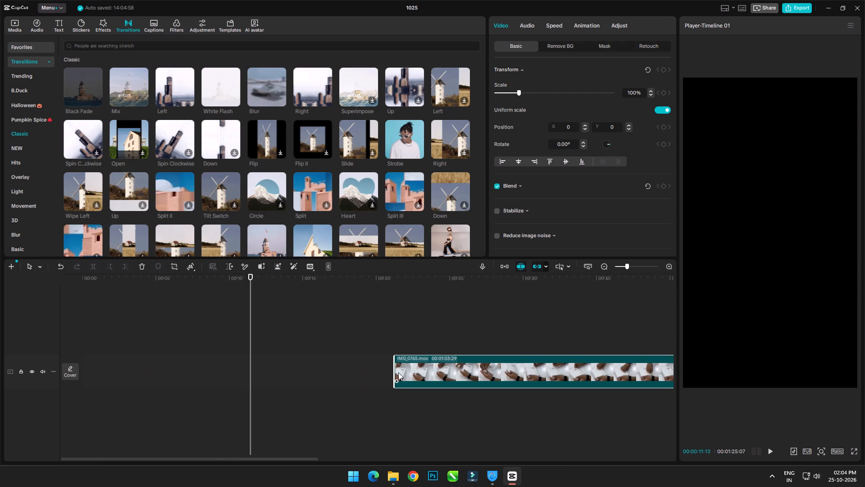
drag(396, 372, 141, 374)
drag(349, 371, 256, 371)
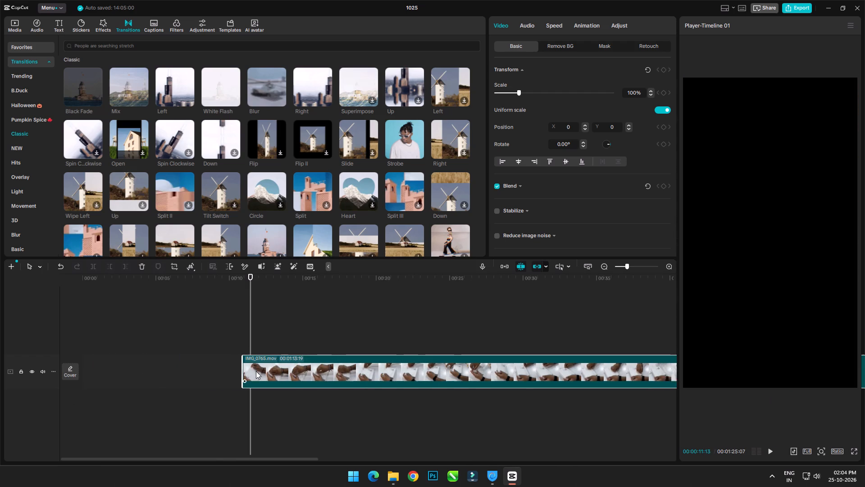
drag(256, 371, 174, 374)
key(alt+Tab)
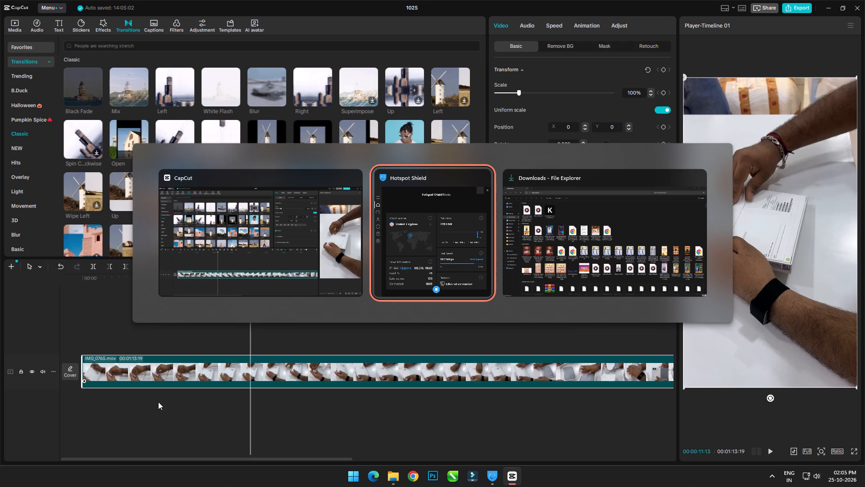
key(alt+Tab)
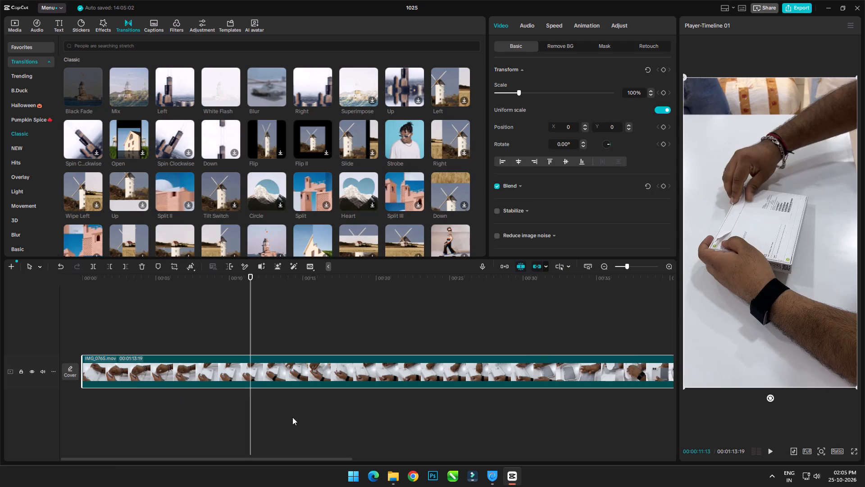
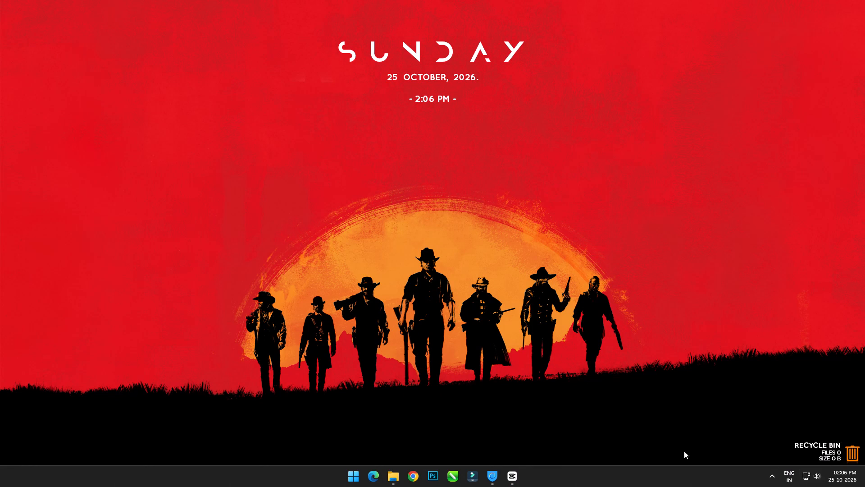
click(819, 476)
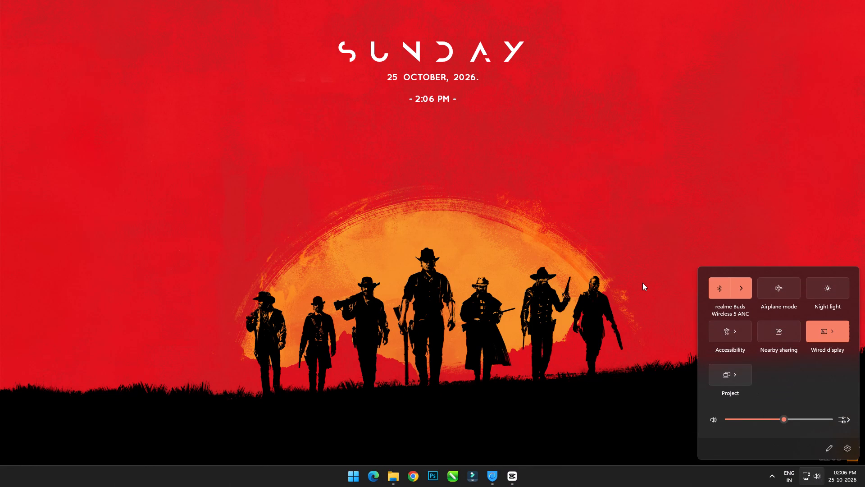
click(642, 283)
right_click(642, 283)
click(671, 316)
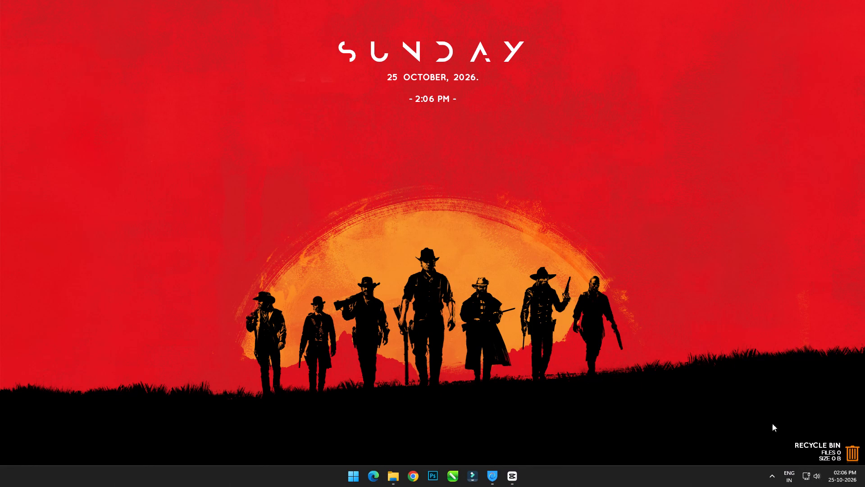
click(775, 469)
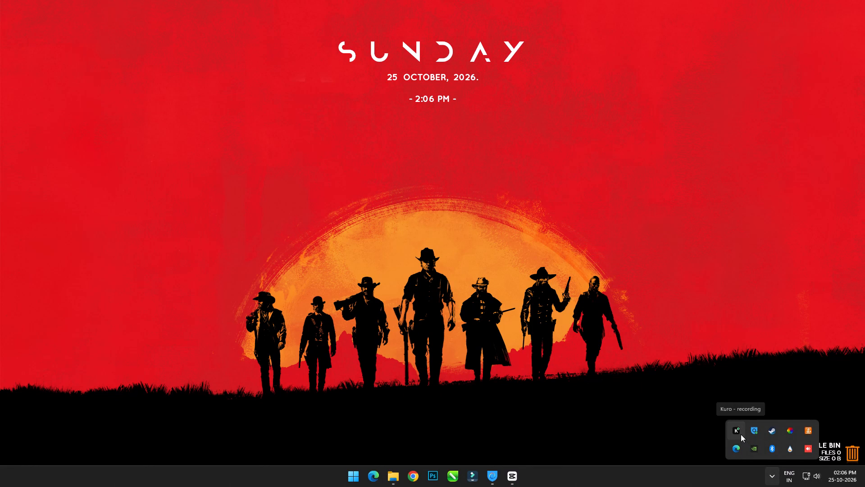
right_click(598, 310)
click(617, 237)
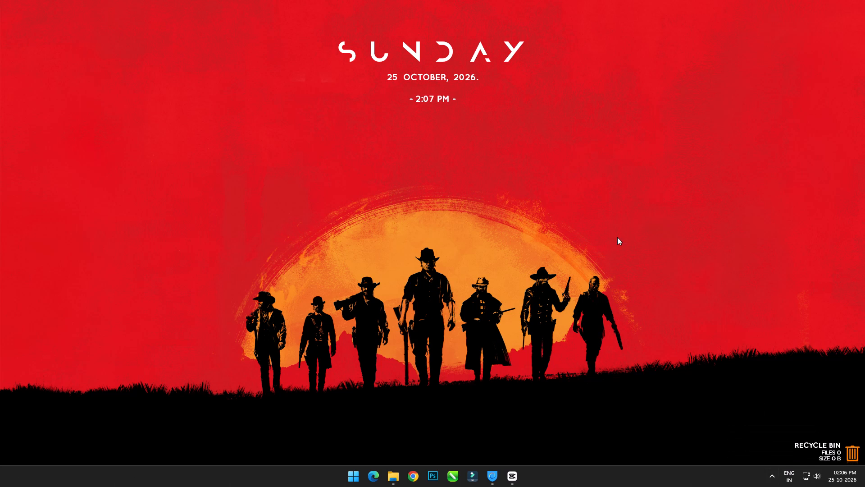
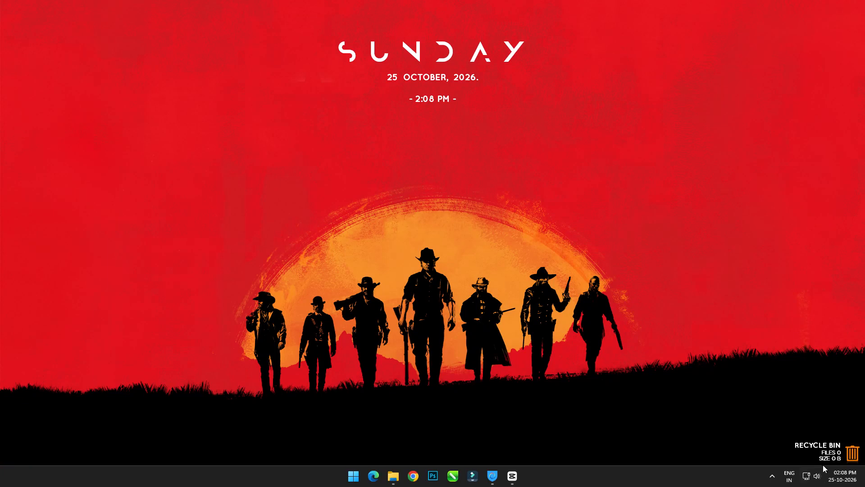
Check the Bluetooth connection status of the realme Buds Wireless 5 ANC earphones in the system's device list.
click(822, 471)
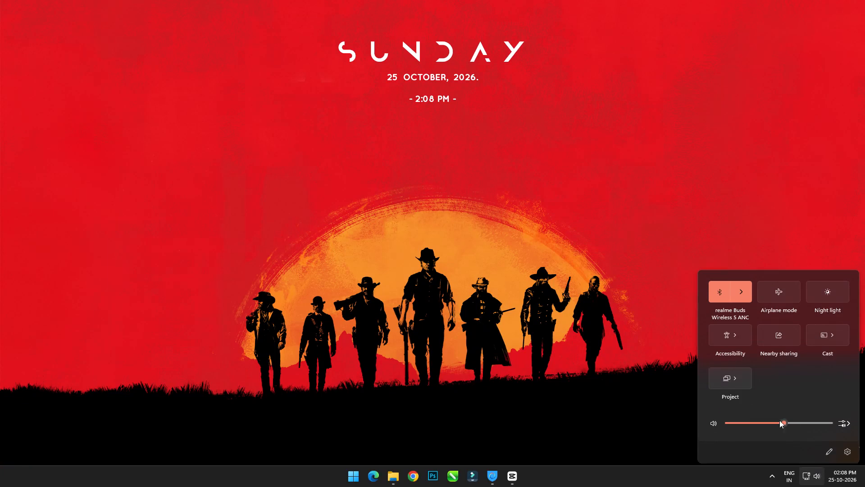
click(747, 297)
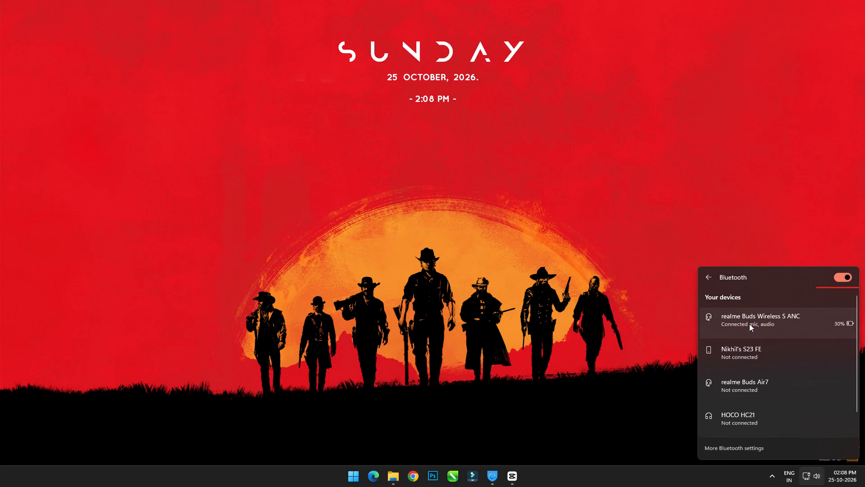
click(646, 299)
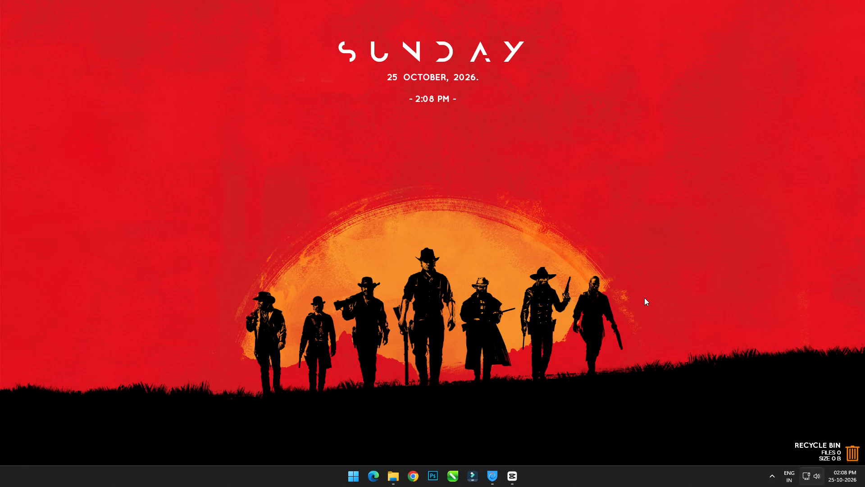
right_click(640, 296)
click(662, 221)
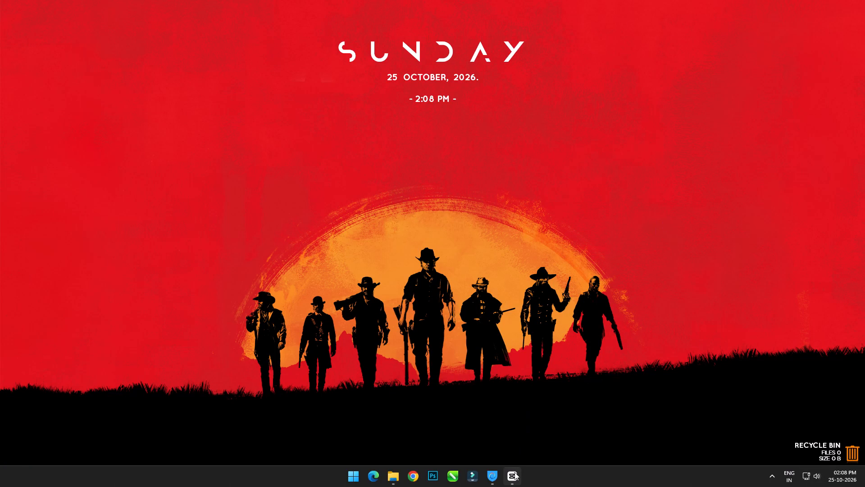
Switch to CapCut project 1025 and preview IMG_0765.mov from the beginning of the timeline.
click(514, 472)
click(214, 287)
drag(217, 276, 32, 294)
click(605, 266)
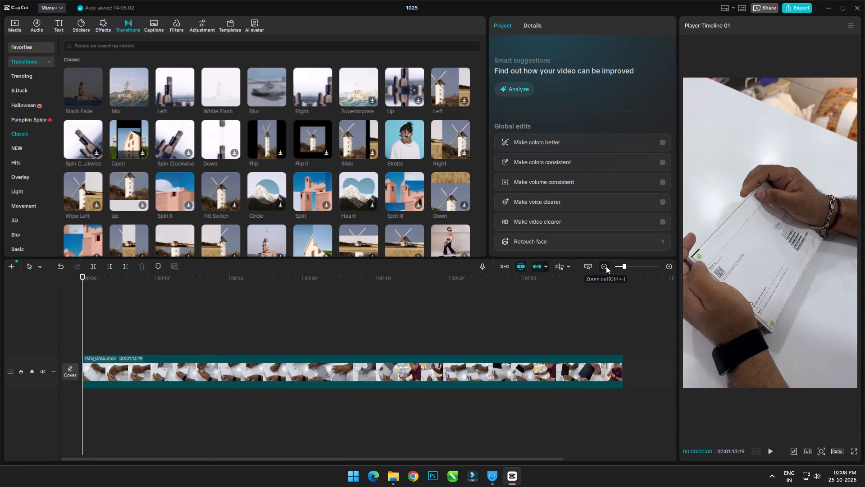
click(113, 279)
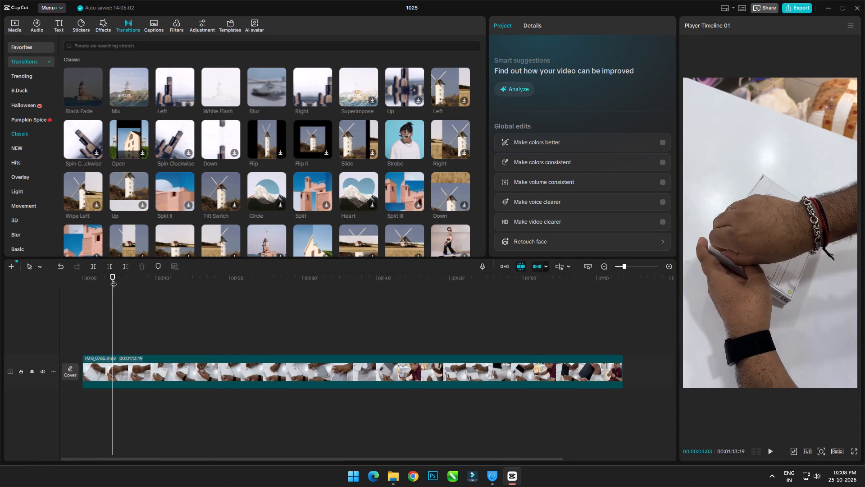
drag(114, 277, 56, 281)
key(space)
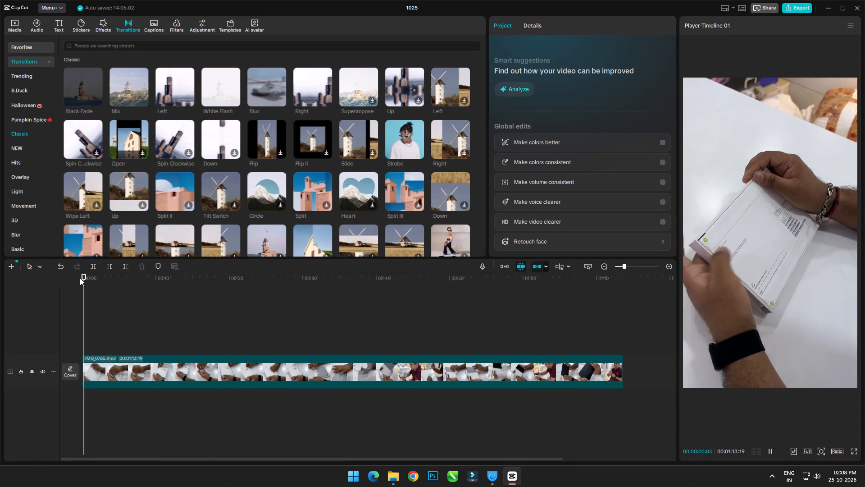
key(space)
Raise the audio volume of the IMG_0765.mov clip to about 14 dB, checking the sound by playing parts of it.
click(246, 376)
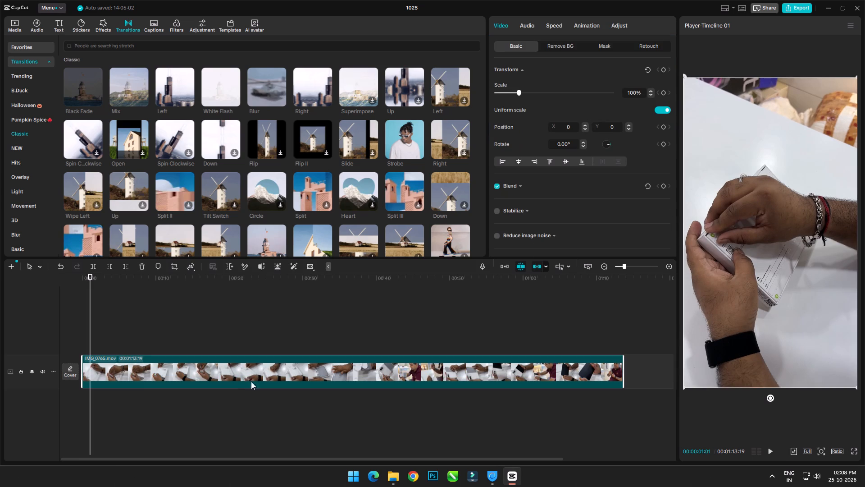
drag(257, 388, 256, 382)
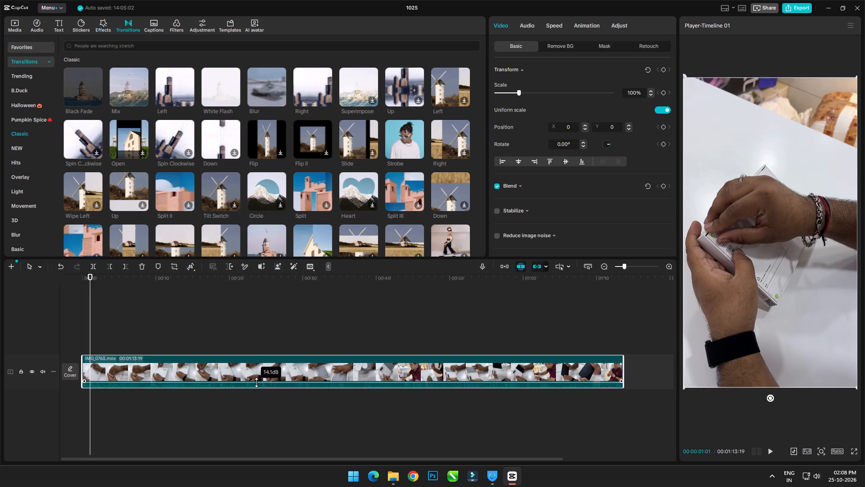
drag(256, 382, 256, 381)
key(space)
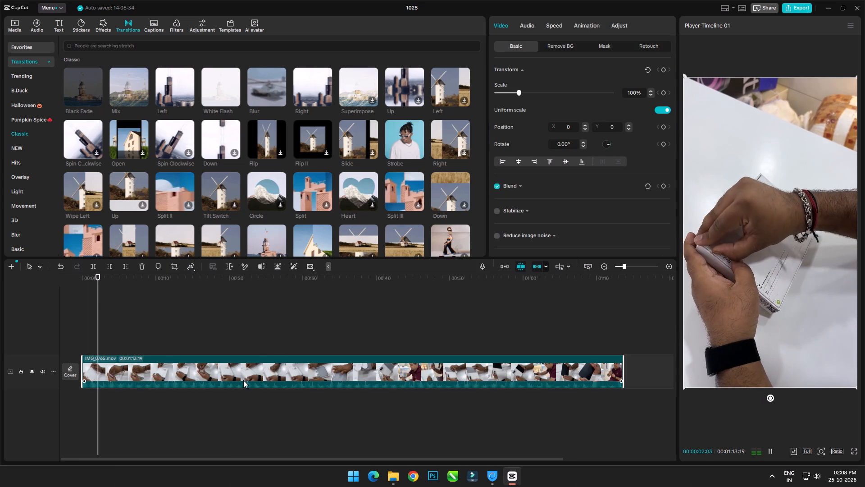
key(space)
drag(251, 381, 257, 394)
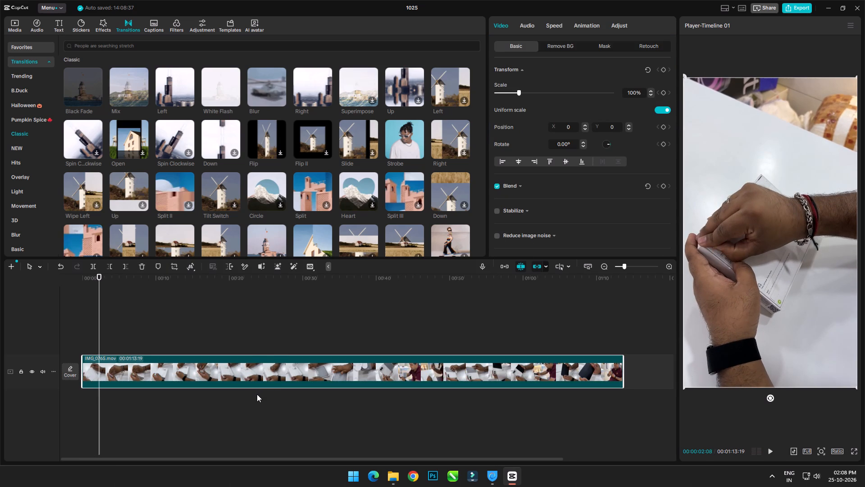
drag(258, 388, 259, 382)
key(space)
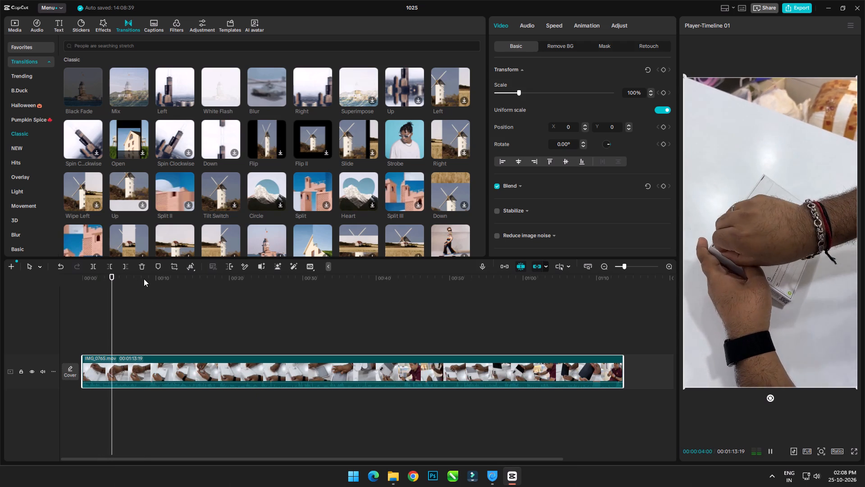
click(144, 279)
key(space)
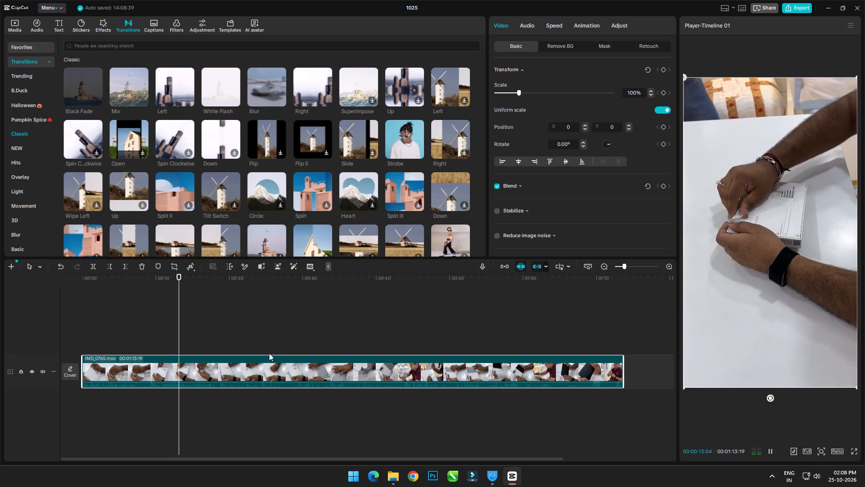
Review the clip's speed curve presets with None selected, and return to its basic video properties.
click(557, 28)
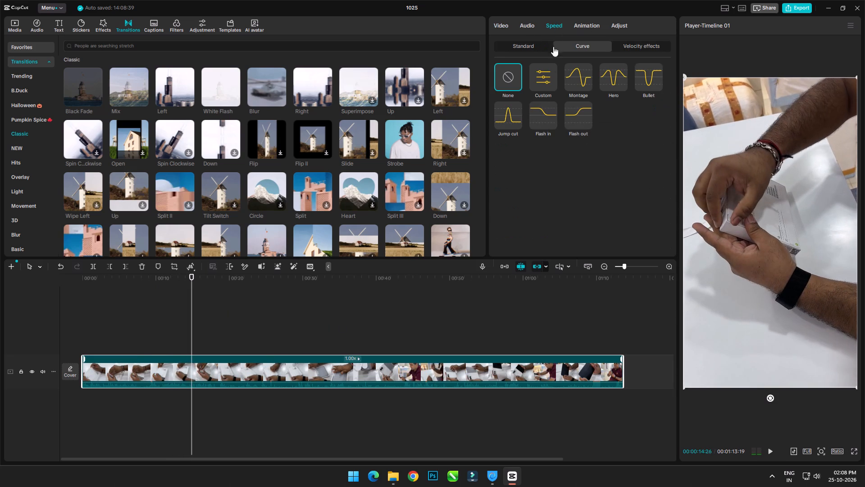
double_click(512, 74)
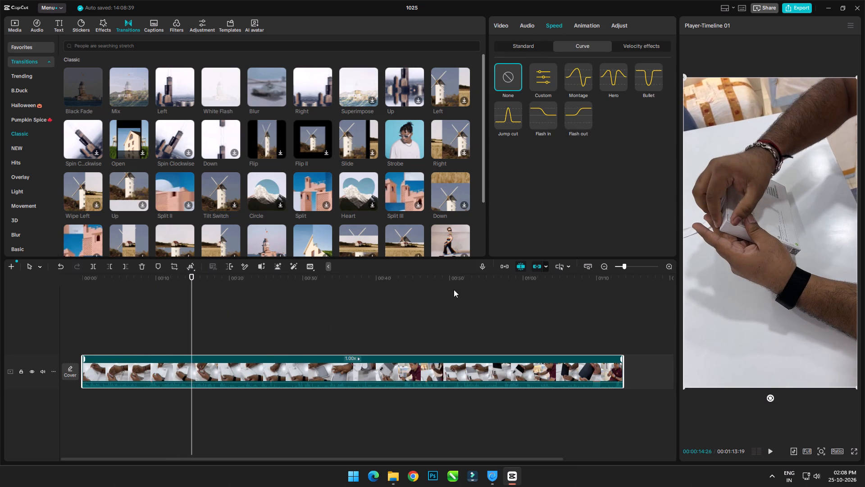
click(495, 25)
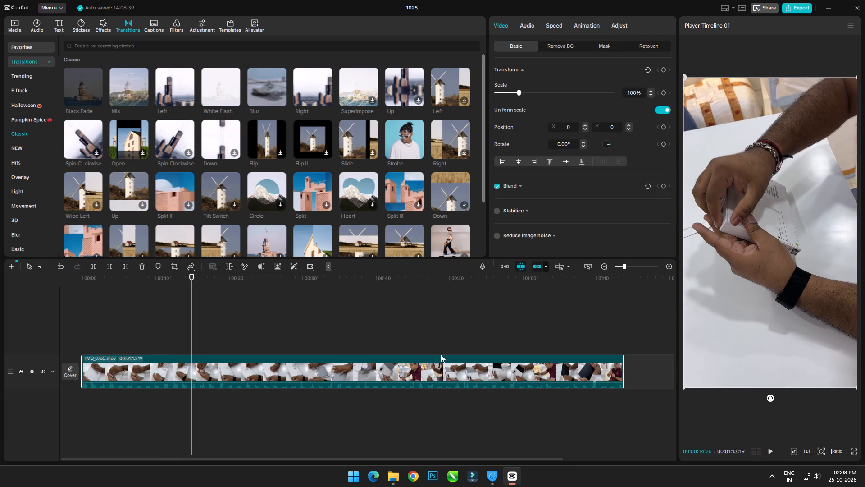
Deselect the clip and play the footage from about 49 seconds.
click(441, 354)
key(space)
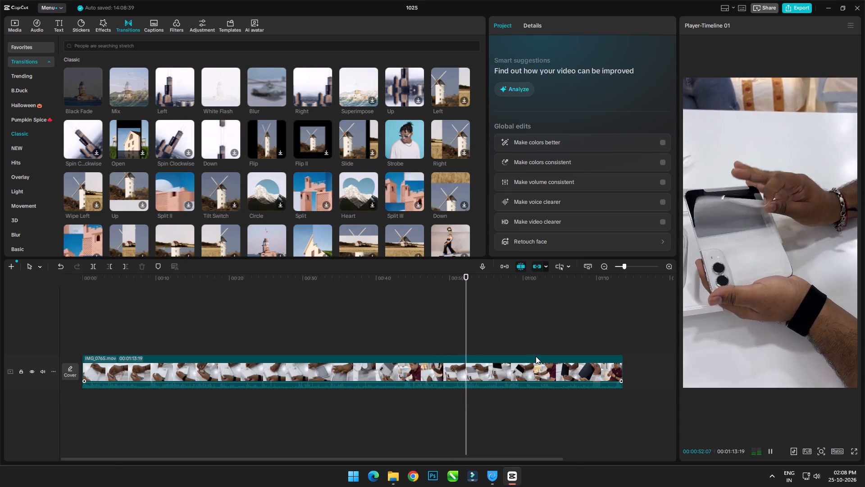
Stop the playback, review the footage from about 1:04 and 1:08 through the end, and replay its opening seconds.
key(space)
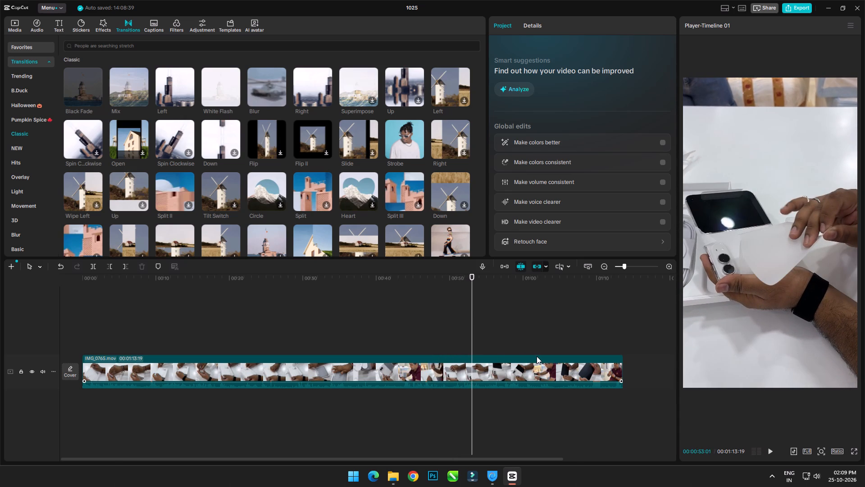
click(555, 278)
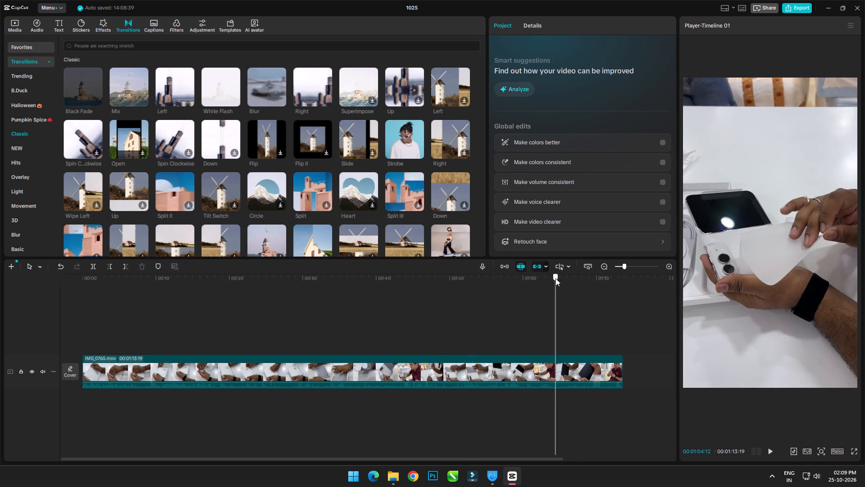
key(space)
click(587, 276)
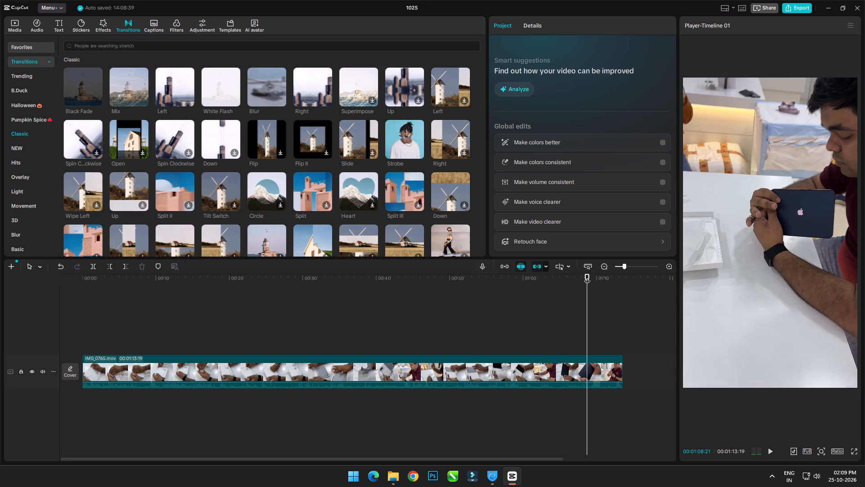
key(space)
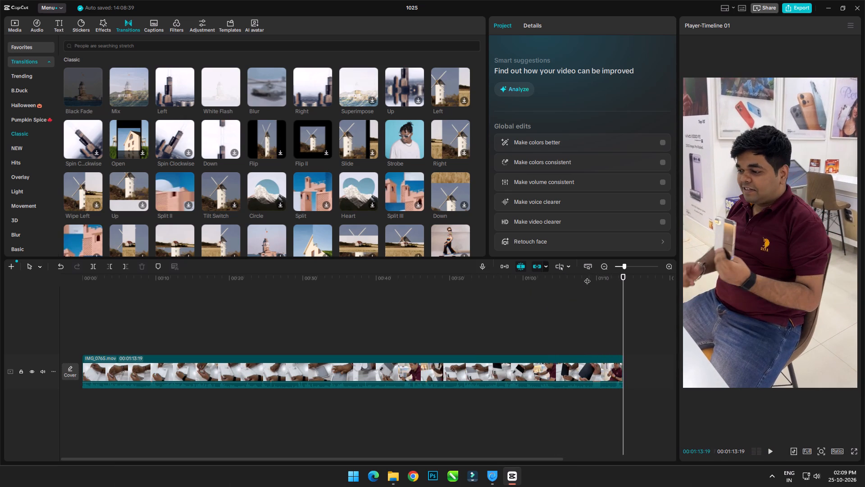
click(588, 279)
key(Home)
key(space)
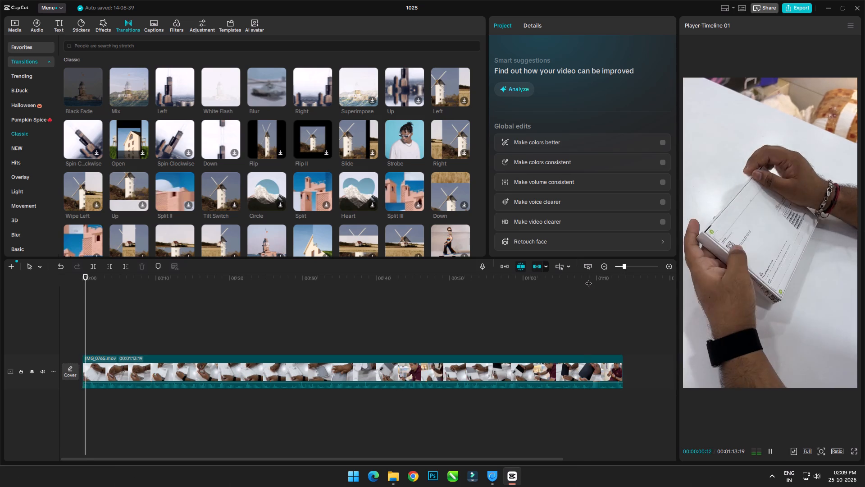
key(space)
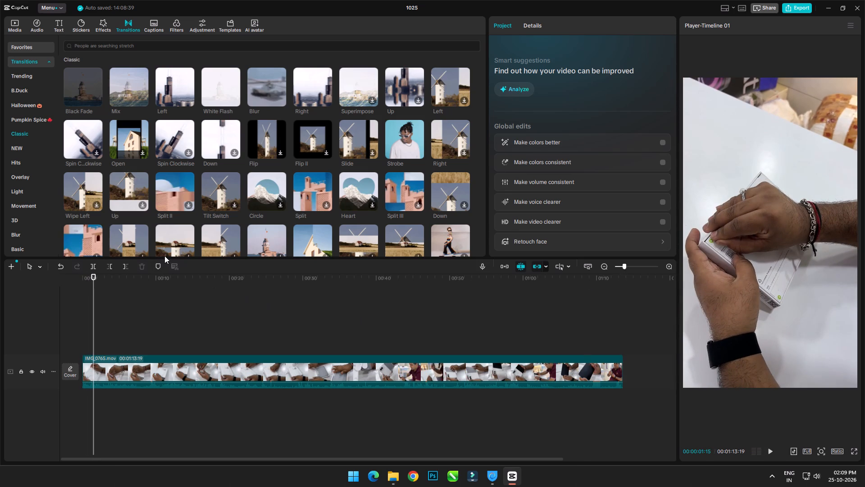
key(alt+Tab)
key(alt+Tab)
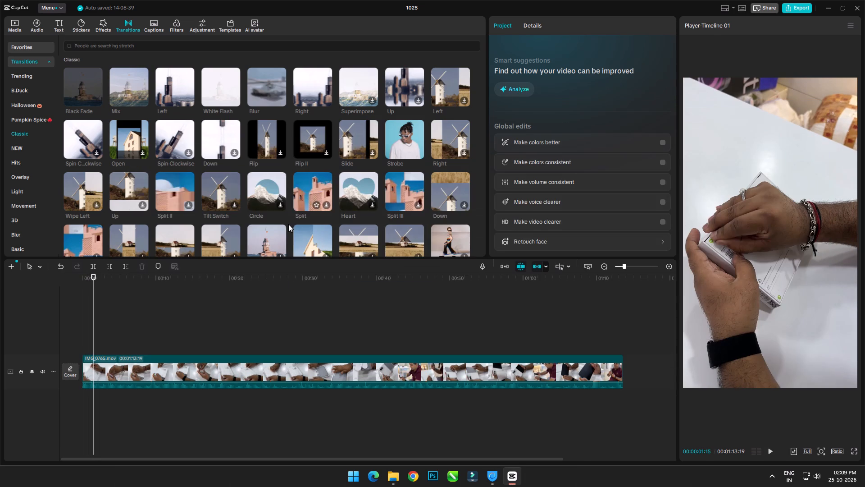
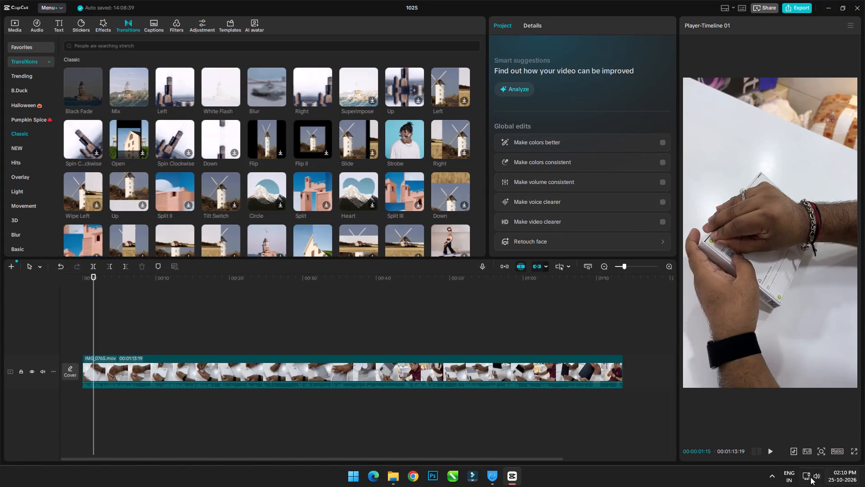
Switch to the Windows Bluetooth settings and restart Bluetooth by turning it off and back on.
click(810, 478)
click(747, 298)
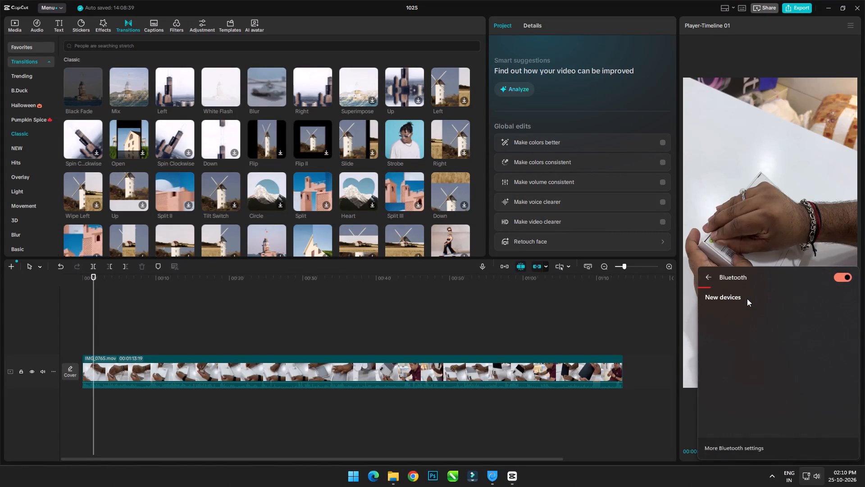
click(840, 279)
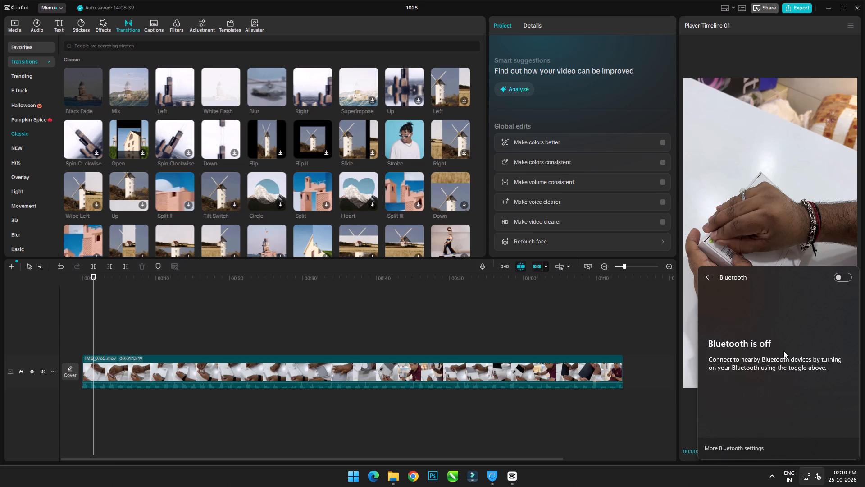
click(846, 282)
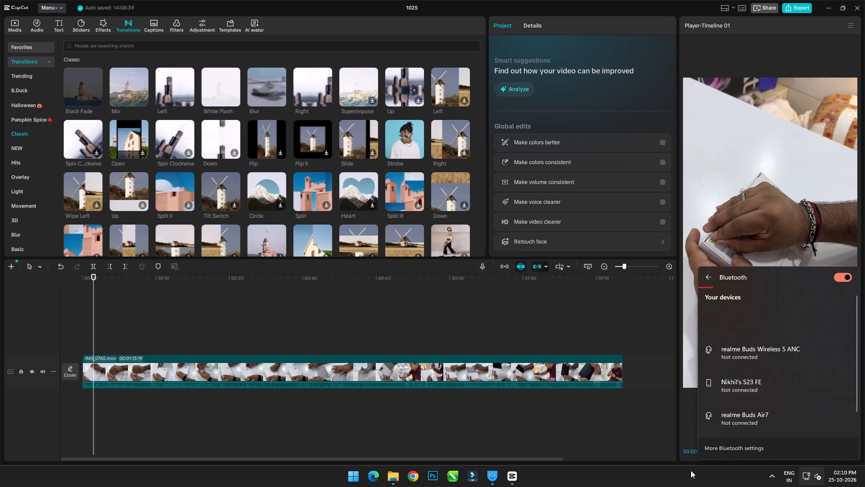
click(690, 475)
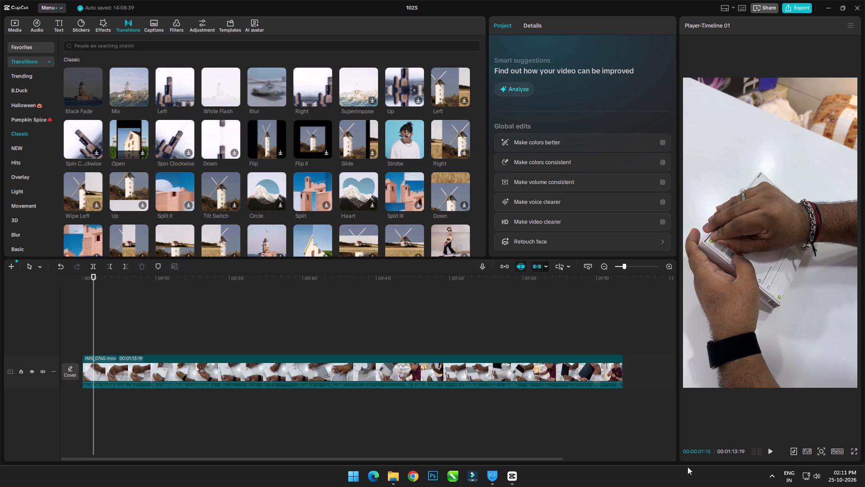
Reopen the Windows Bluetooth device list and turn Bluetooth off.
click(815, 482)
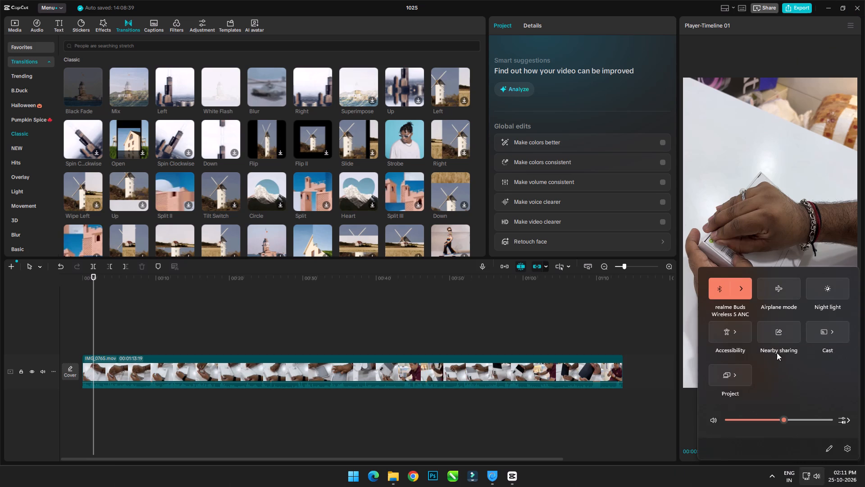
click(739, 290)
click(836, 276)
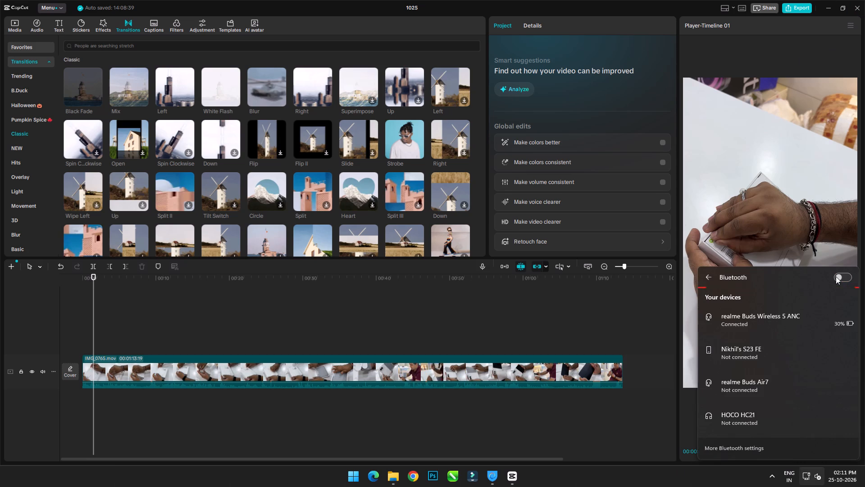
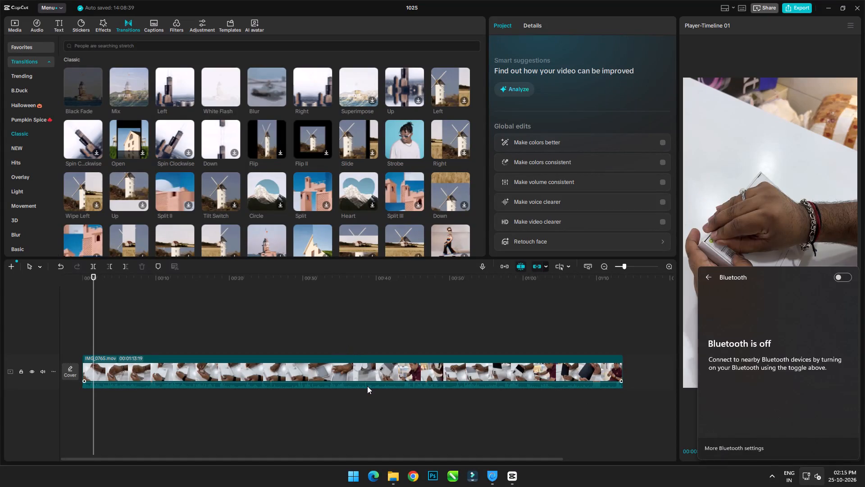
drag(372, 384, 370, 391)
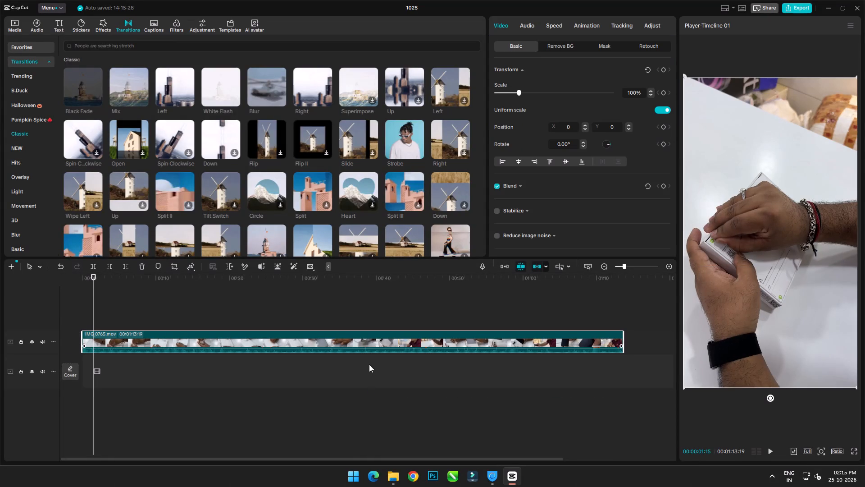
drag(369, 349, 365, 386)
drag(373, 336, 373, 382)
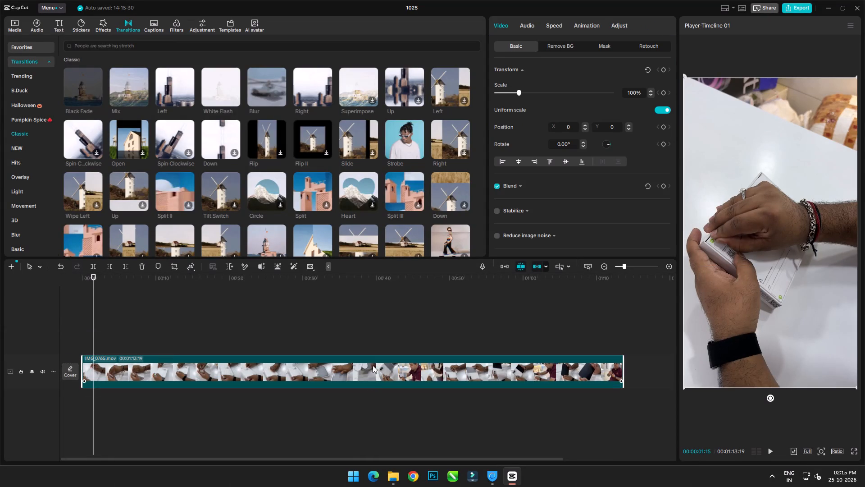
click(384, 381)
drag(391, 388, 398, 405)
Scrub backward through the IMG_0765.mov unboxing clip and return the playhead to the start at 00:00:00:00.
click(423, 283)
drag(425, 280, 337, 299)
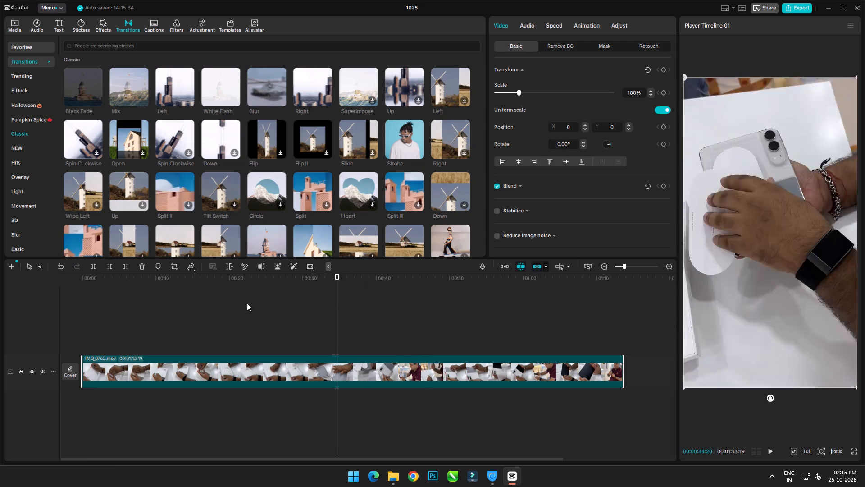
click(301, 284)
drag(303, 280, 159, 290)
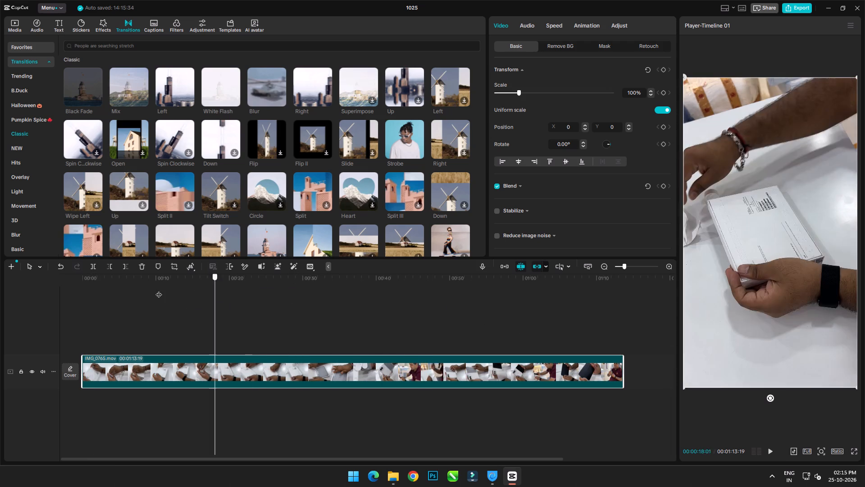
drag(159, 290, 69, 298)
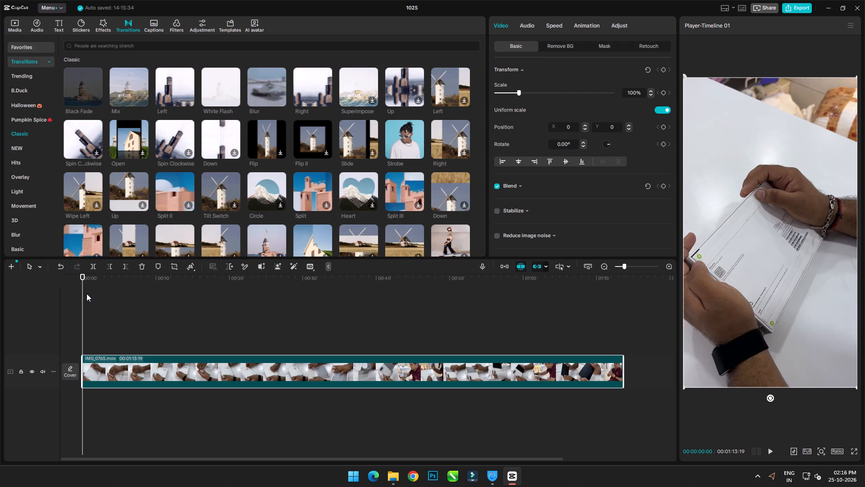
Switch from the CapCut project to the Windows desktop.
key(super+d)
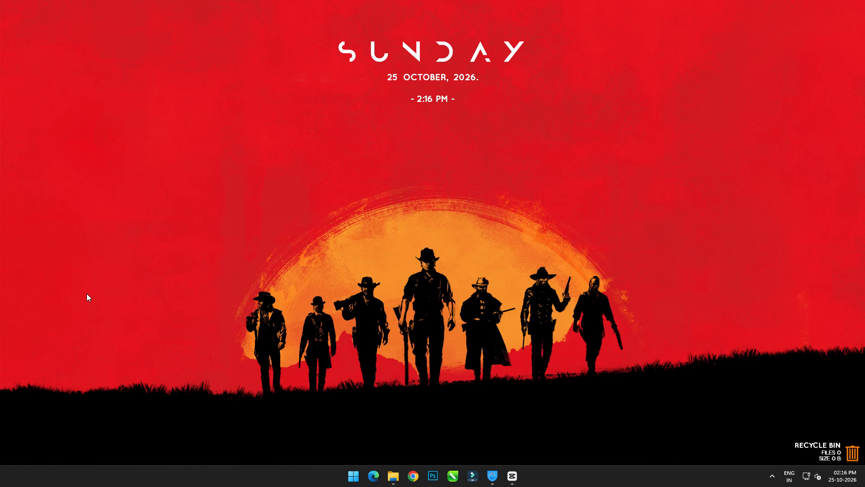